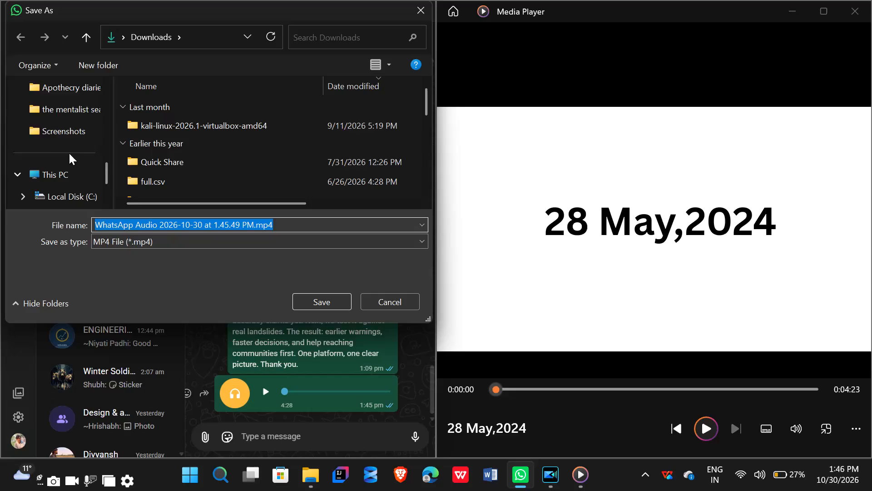
Choose the Music folder as the save destination for the WhatsApp audio MP4 file.
scroll(69, 153, down, 1)
scroll(69, 153, right, 1)
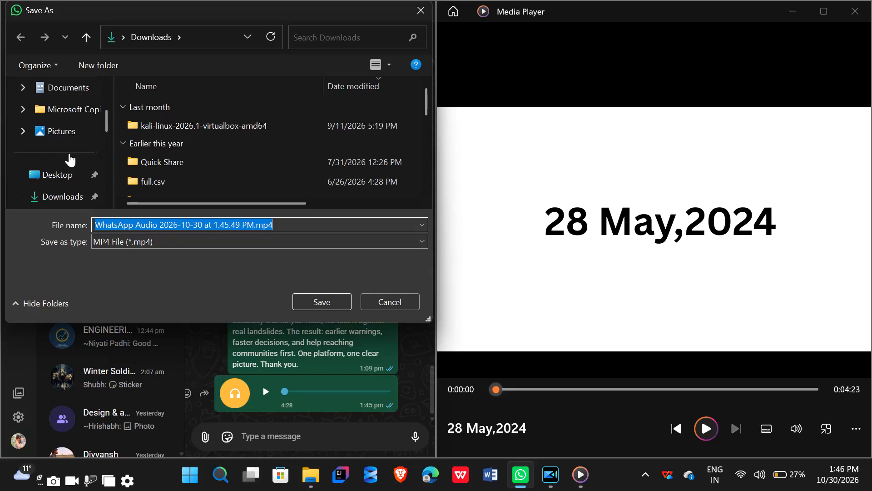
scroll(69, 153, right, 3)
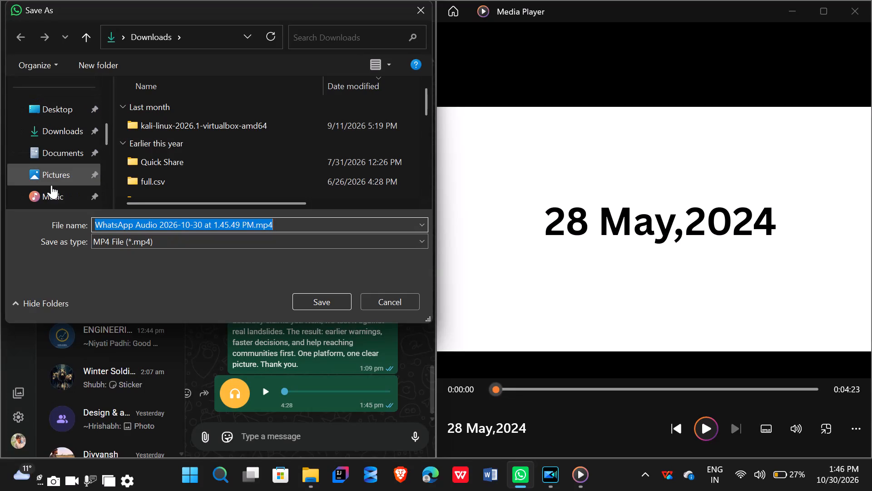
click(45, 190)
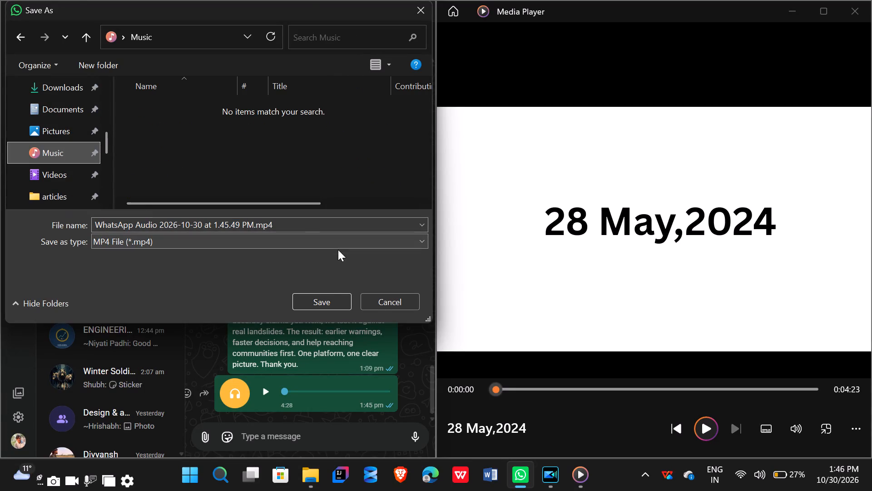
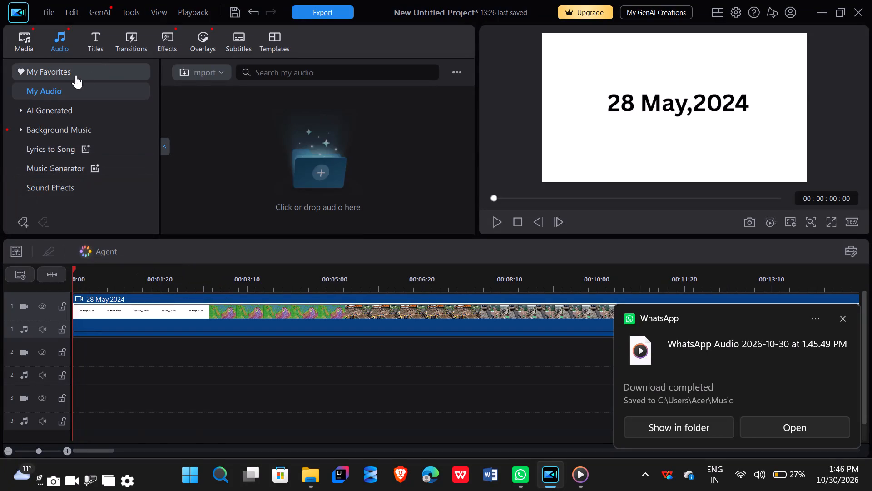
Try to import the downloaded WhatsApp audio recording into the project's My Audio library from the Music folder.
click(322, 146)
click(322, 170)
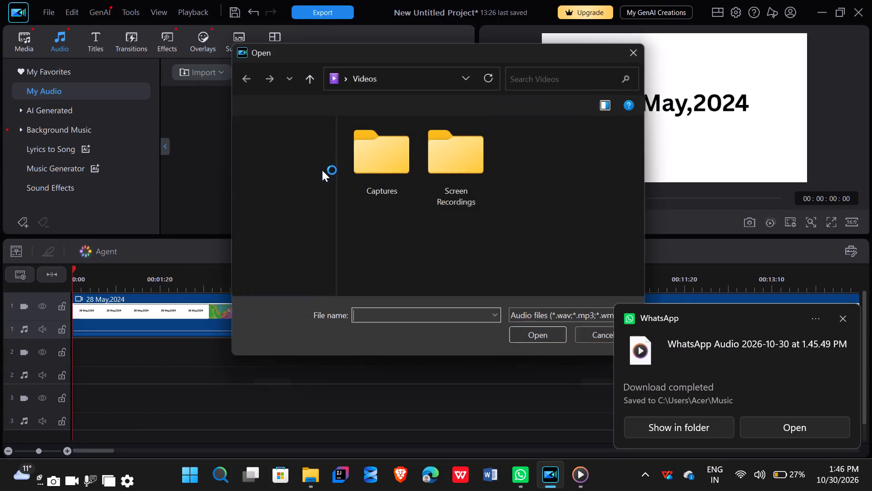
scroll(292, 246, down, 1)
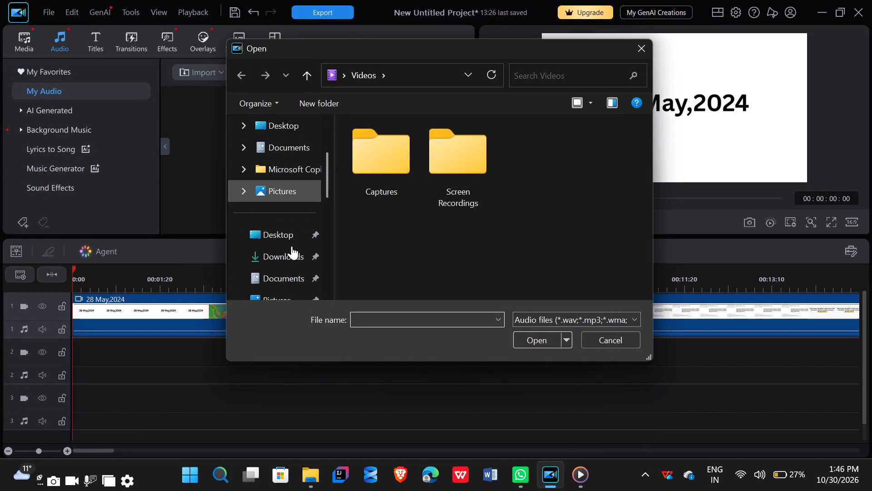
scroll(292, 246, down, 2)
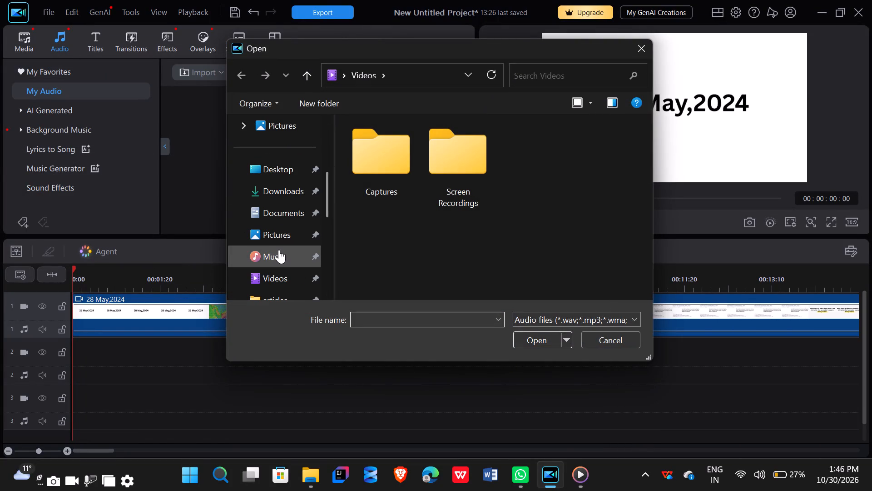
click(279, 250)
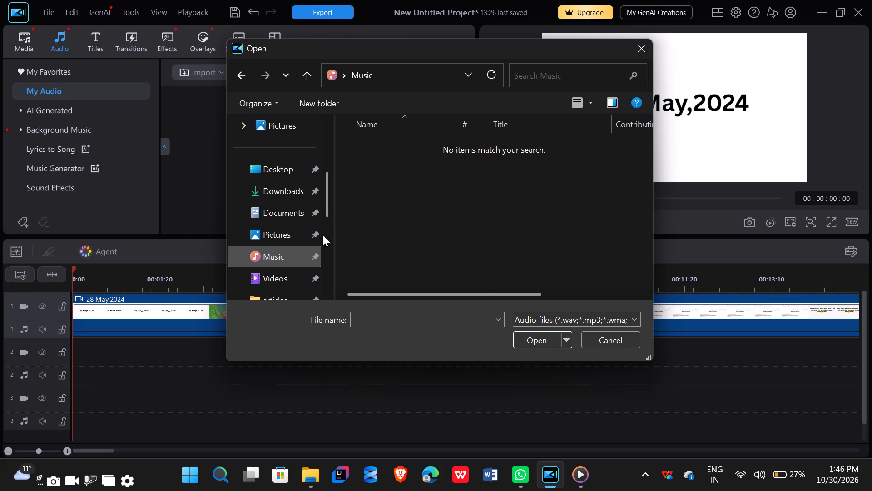
scroll(296, 242, right, 1)
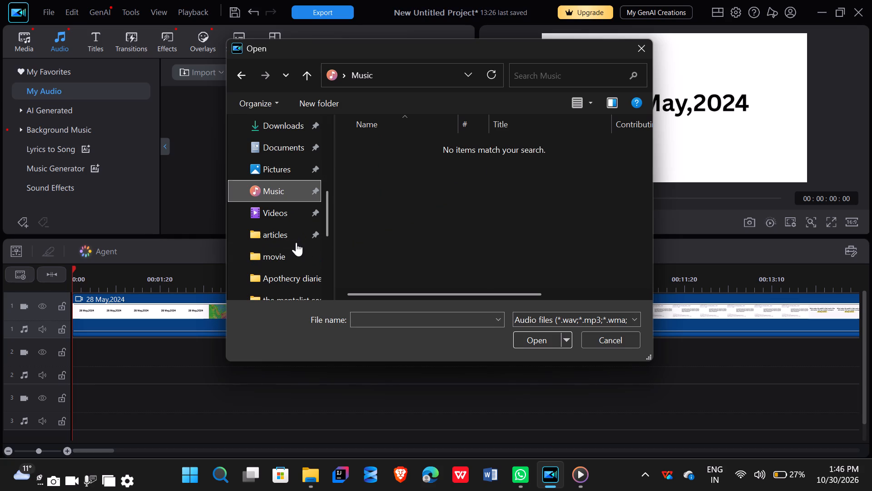
scroll(296, 242, right, 1)
click(289, 193)
scroll(289, 193, up, 4)
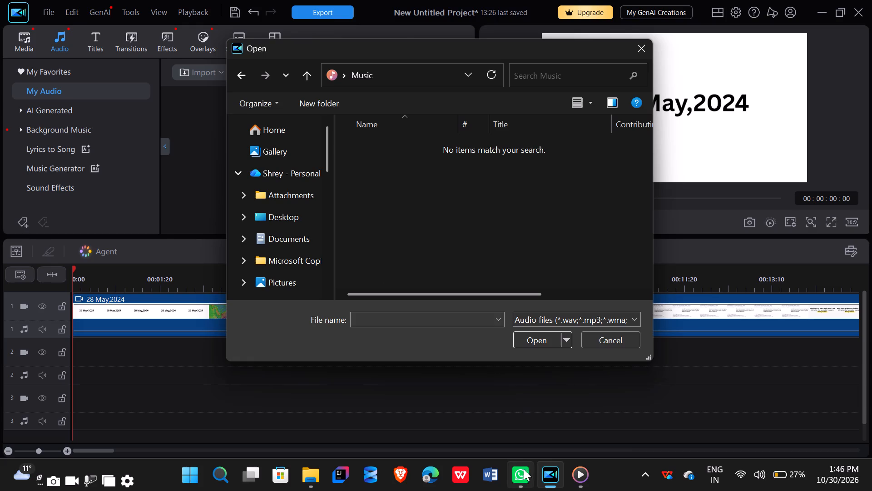
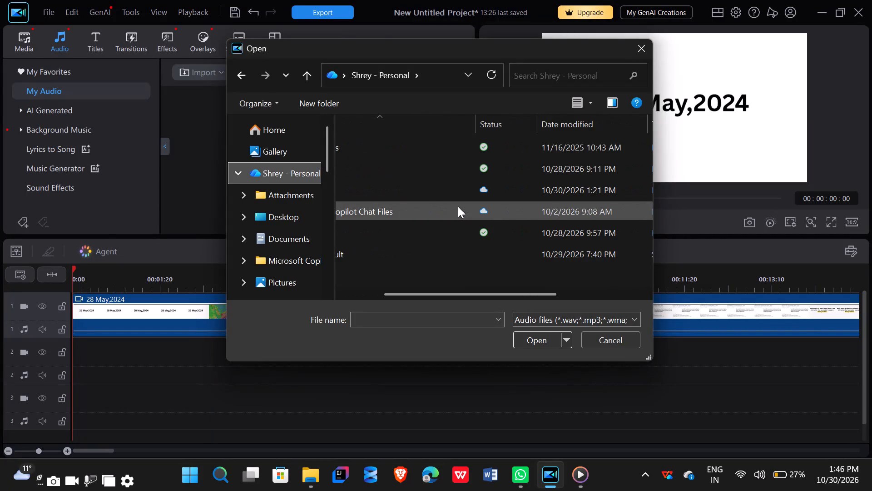
Look for the WhatsApp recording among the audio files to import, browsing the personal cloud folder and searching Home for "whatsapp audio".
scroll(458, 206, down, 2)
scroll(458, 206, right, 3)
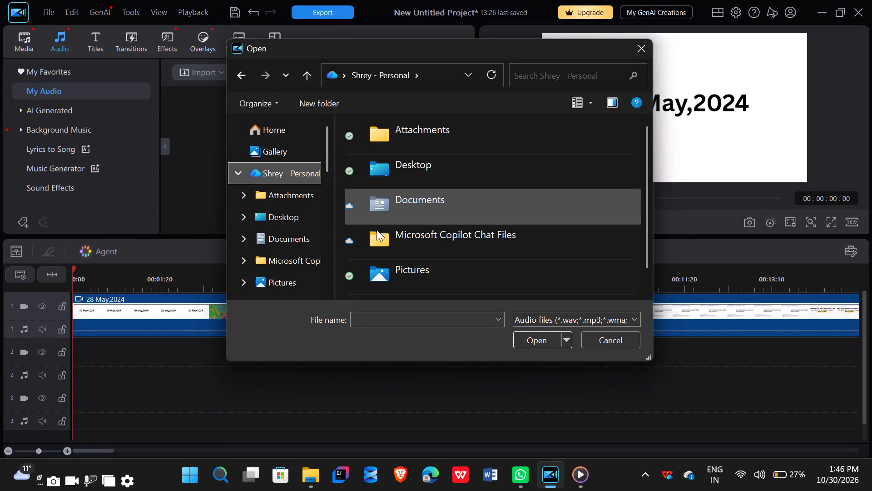
click(295, 178)
click(295, 178)
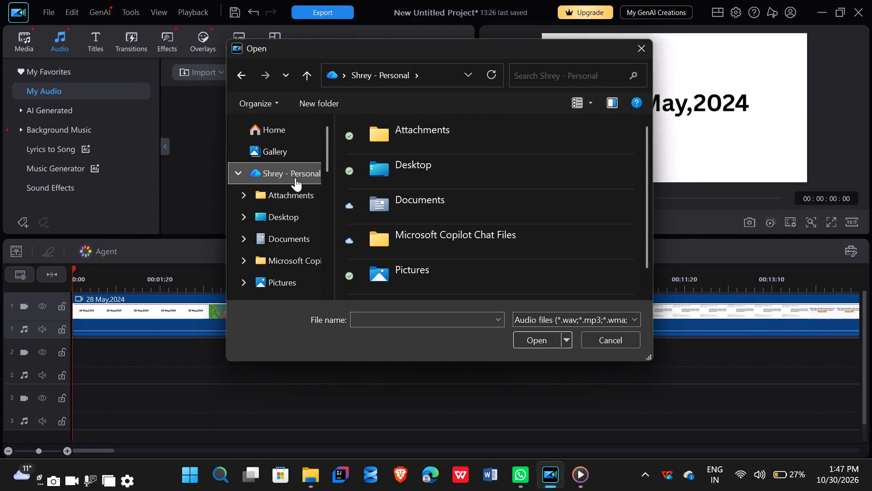
scroll(454, 228, down, 3)
scroll(454, 228, up, 3)
click(296, 135)
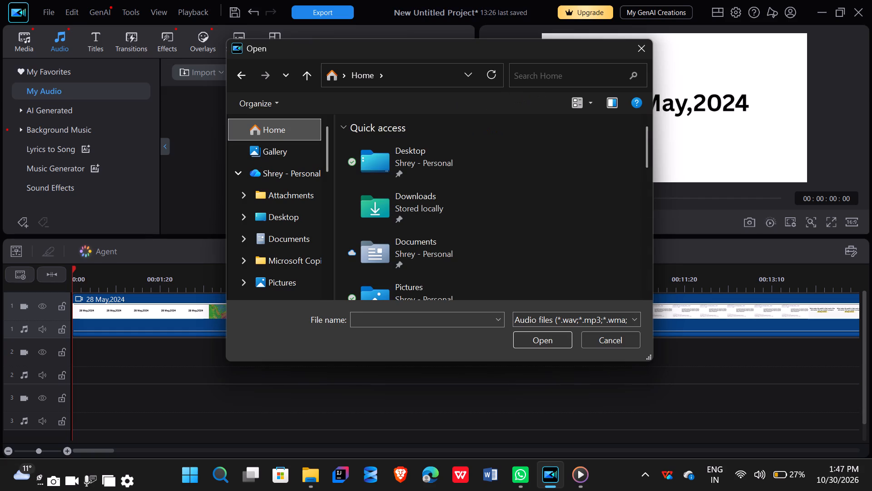
click(539, 76)
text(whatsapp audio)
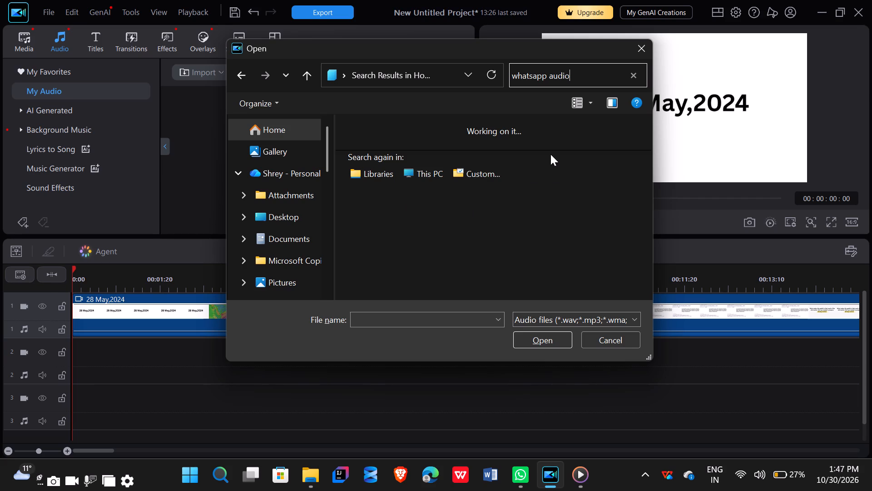
click(641, 50)
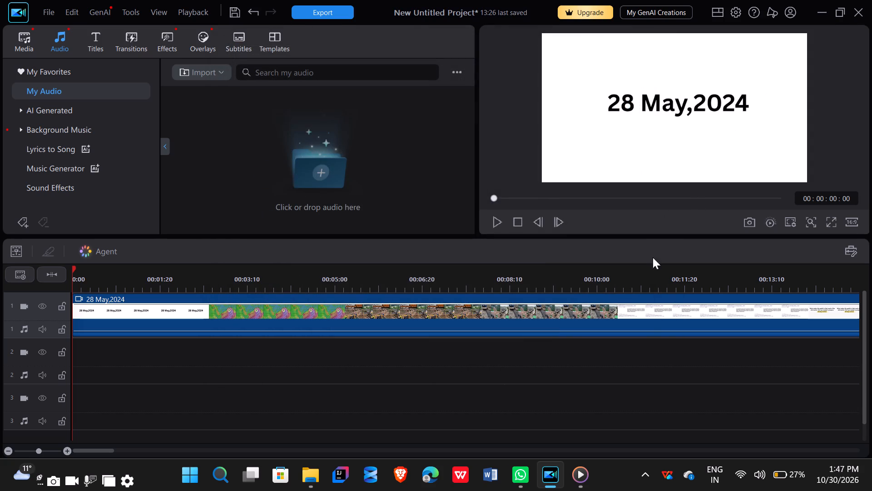
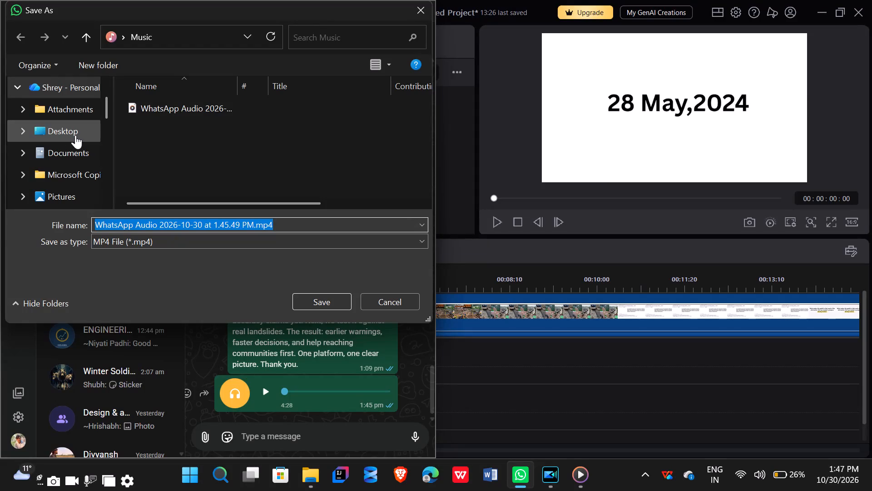
Choose the Desktop folder as the save destination for the WhatsApp audio MP4 file.
click(75, 135)
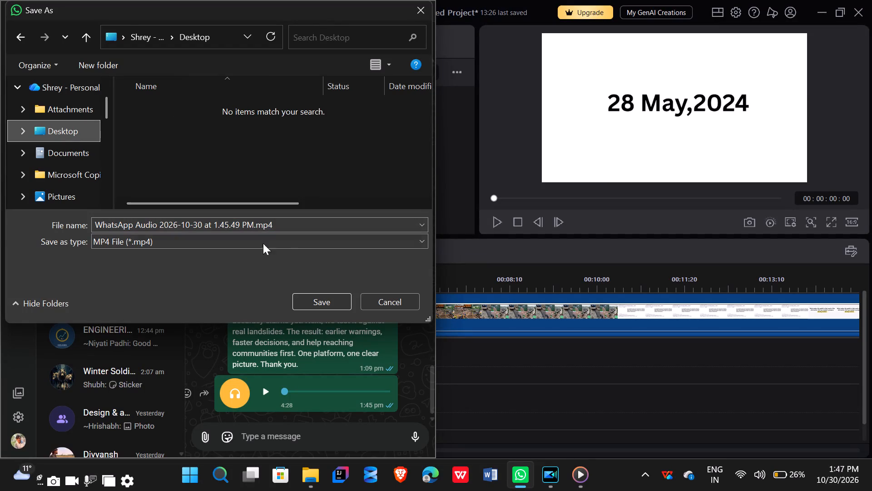
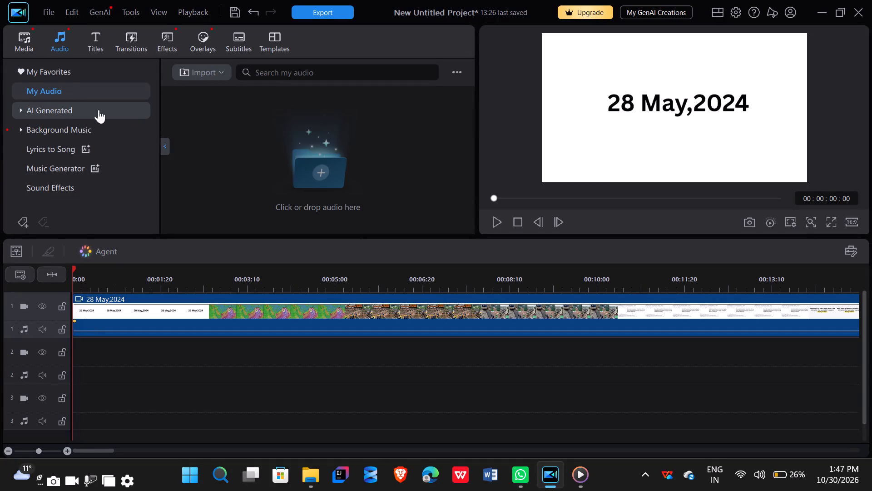
Bring up the import choices for adding the WhatsApp audio recording to the project's My Audio library.
click(205, 69)
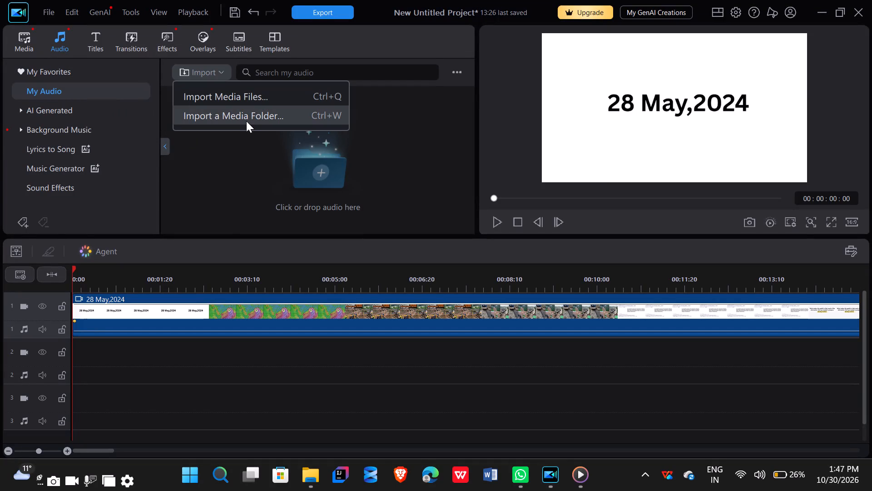
Start importing a media file into the audio library and look through the Videos and Music folders for audio.
click(248, 102)
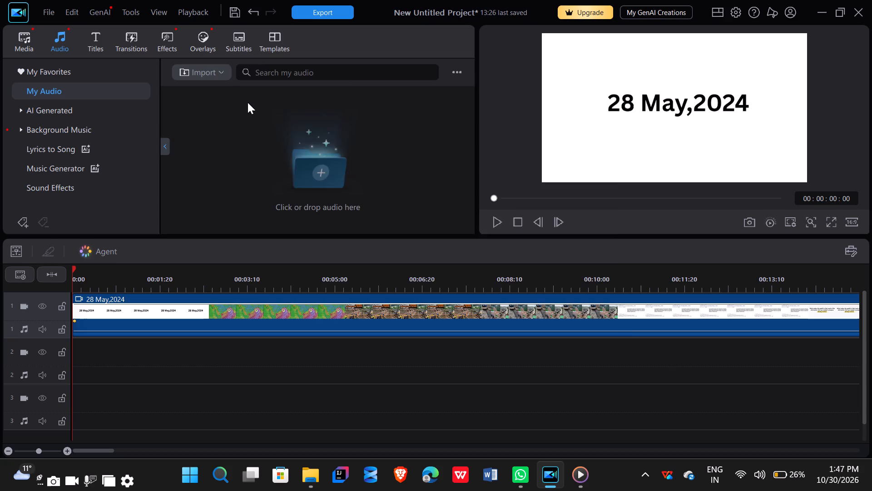
click(286, 181)
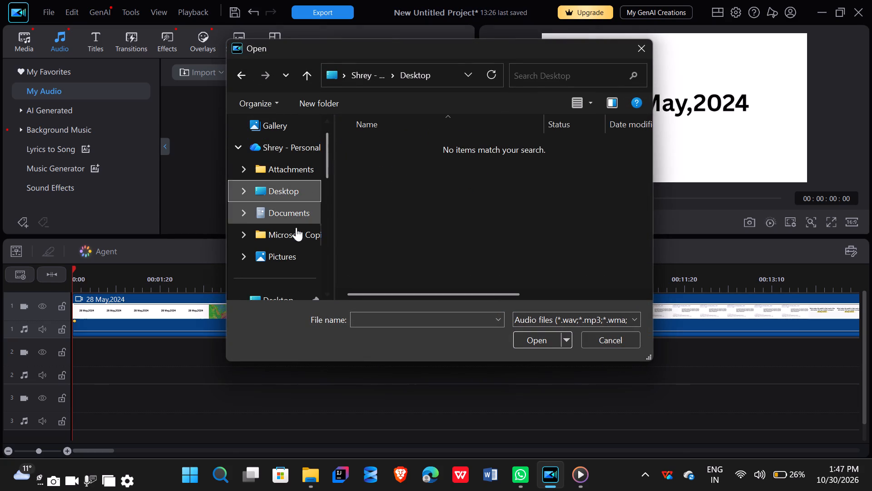
scroll(293, 236, down, 2)
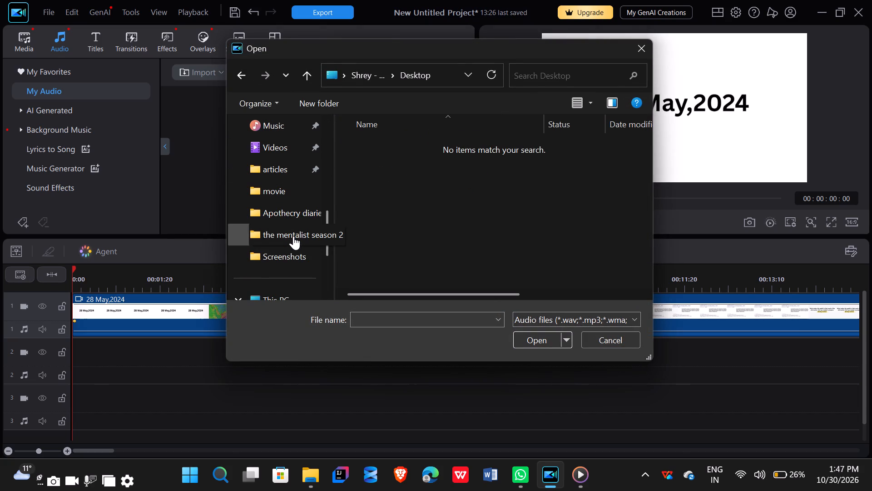
scroll(293, 236, down, 1)
click(268, 274)
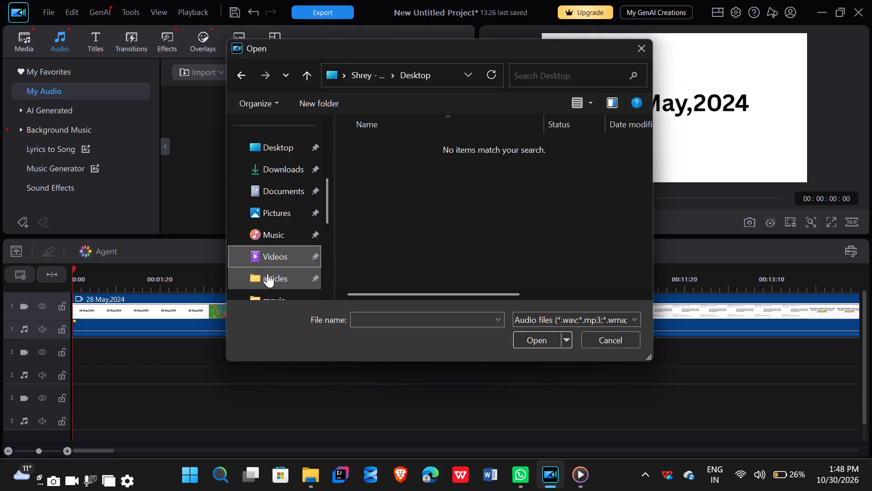
click(272, 252)
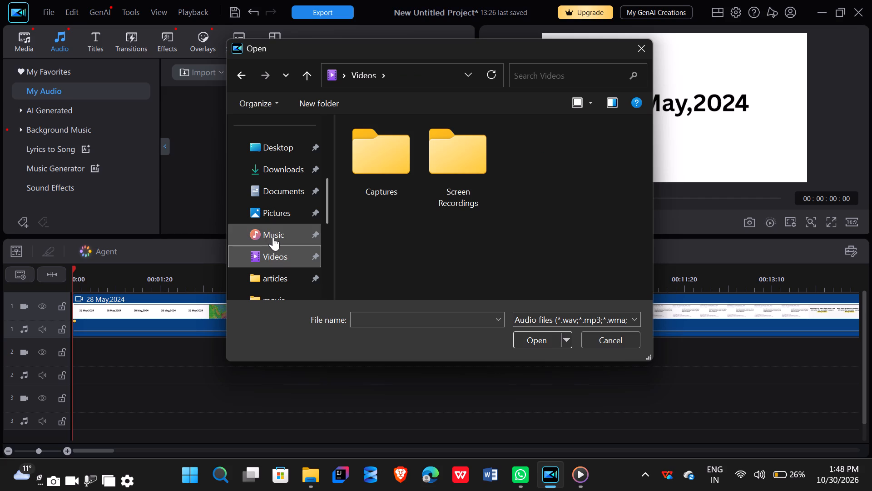
click(273, 237)
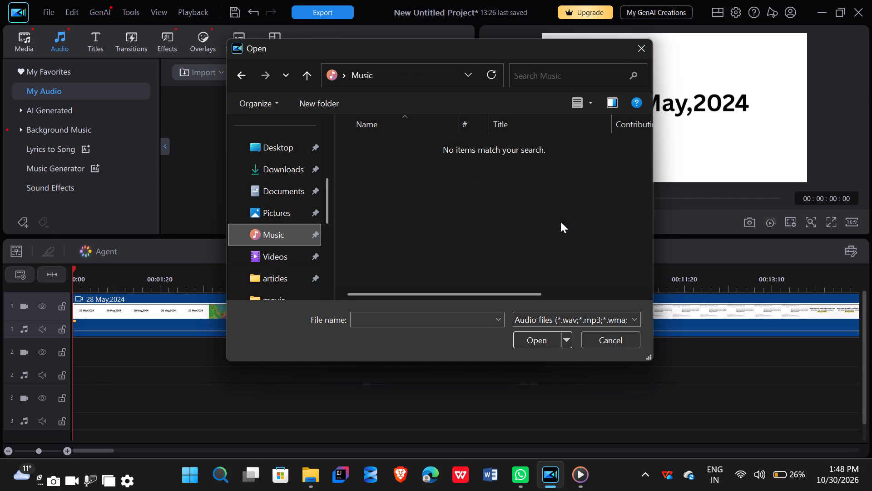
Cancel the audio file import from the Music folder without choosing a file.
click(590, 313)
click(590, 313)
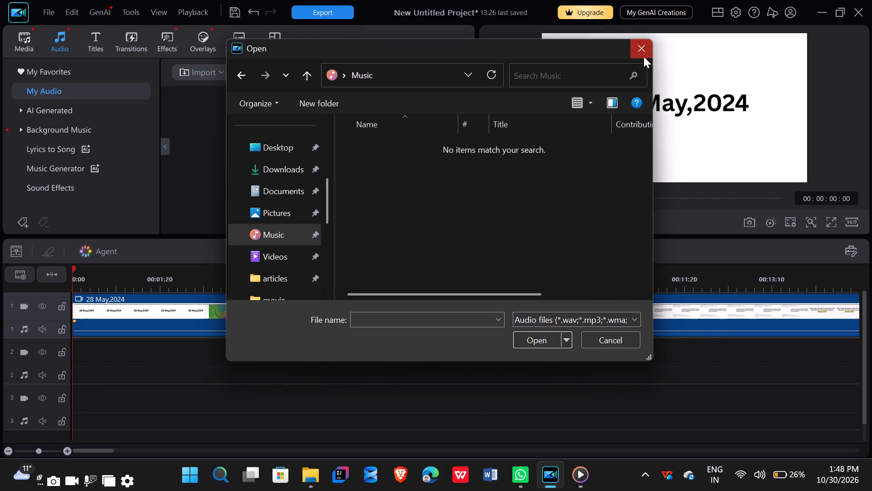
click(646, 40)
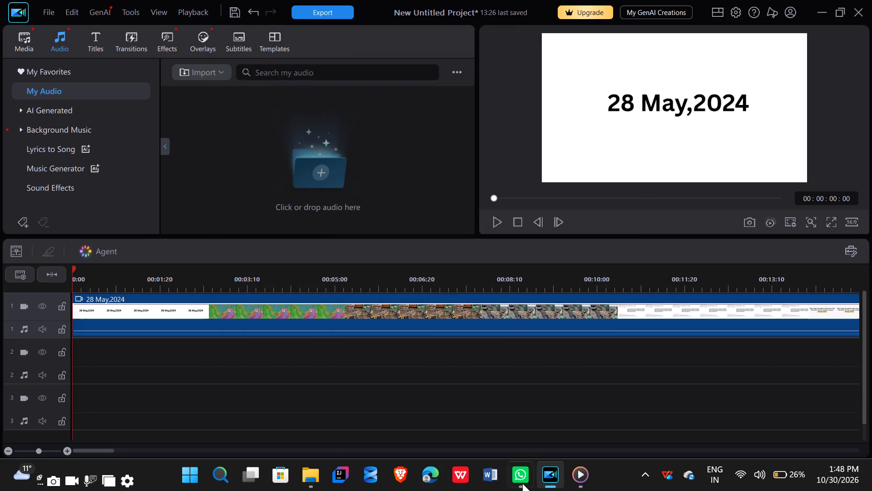
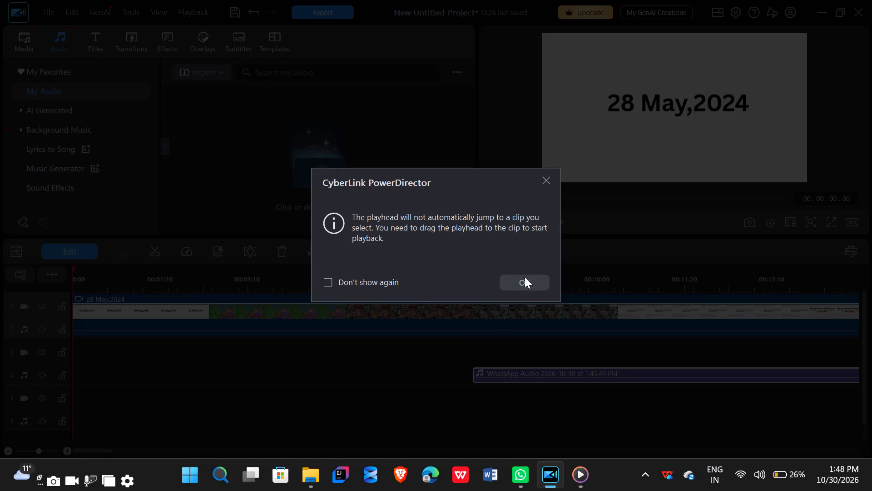
click(533, 285)
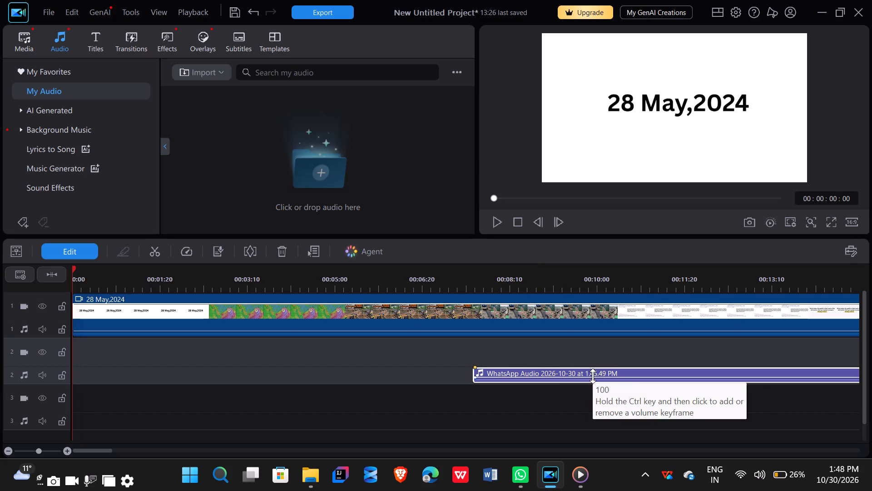
Move the WhatsApp Audio clip on audio track 2 to the very start of the timeline.
drag(667, 370, 323, 328)
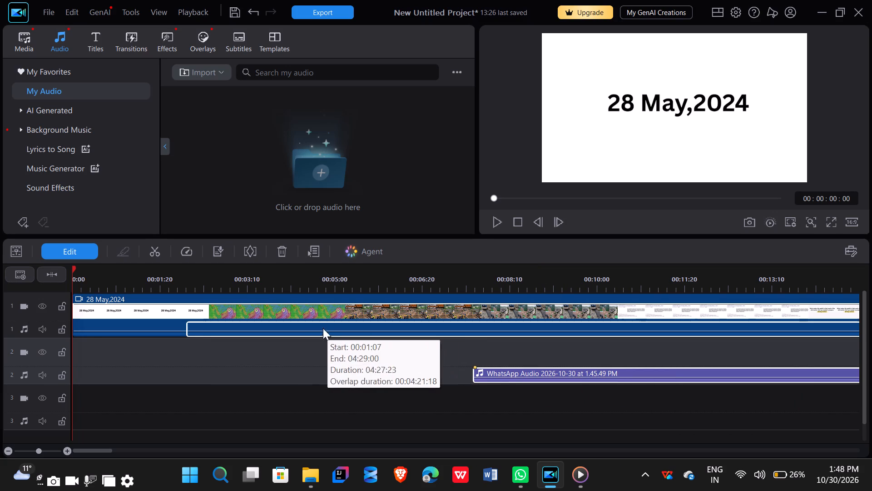
drag(323, 328, 208, 341)
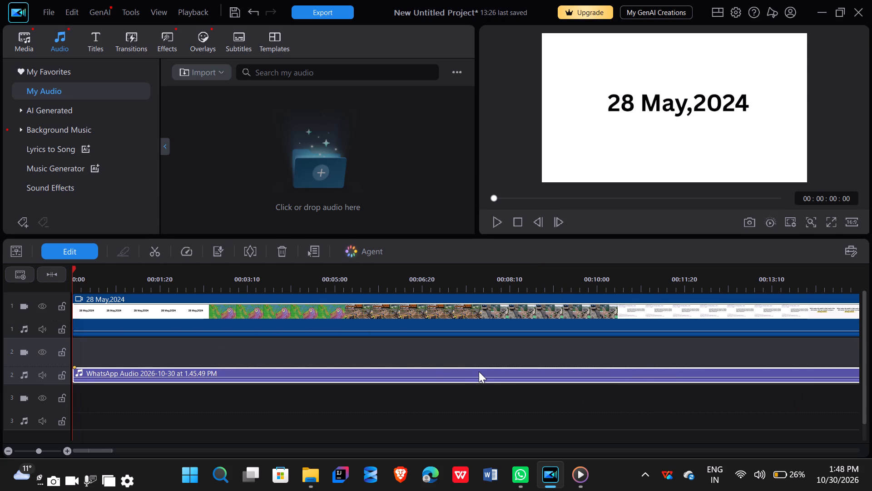
Trim the blank white tail off the end of the video clip on track 1 so it ends at 04:20:21.
scroll(479, 371, left, 6)
scroll(703, 388, left, 3)
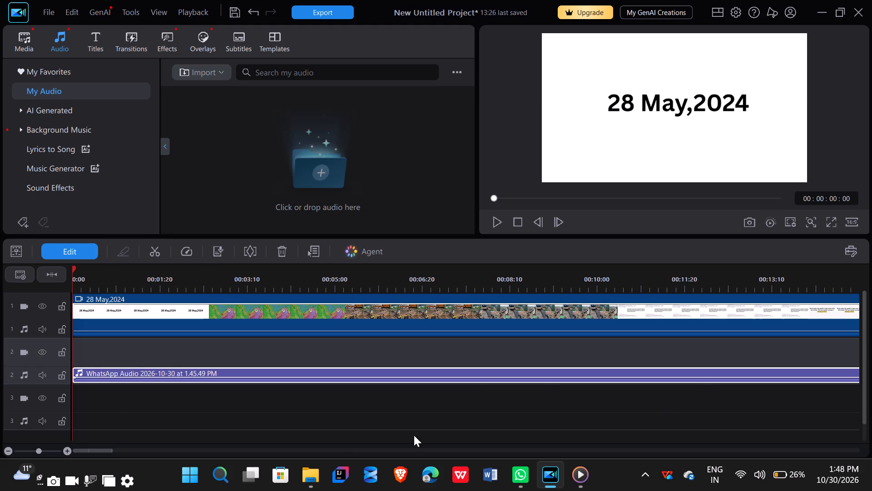
drag(106, 451, 386, 445)
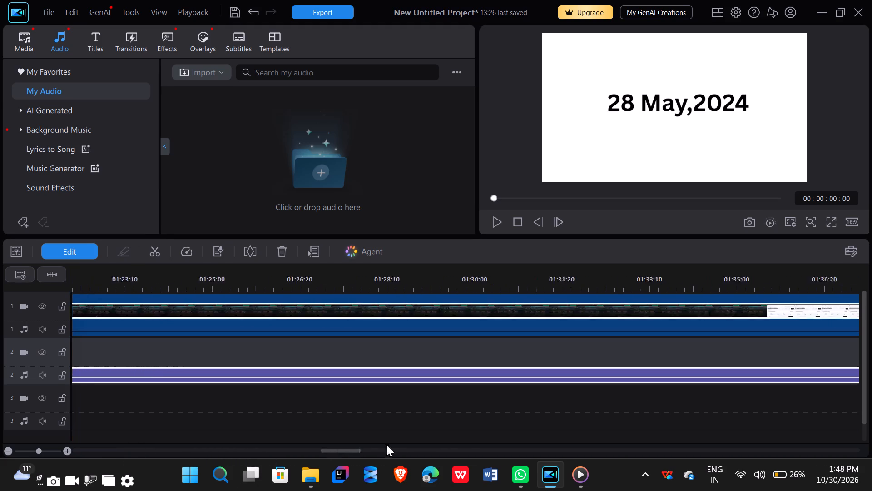
drag(386, 445, 629, 451)
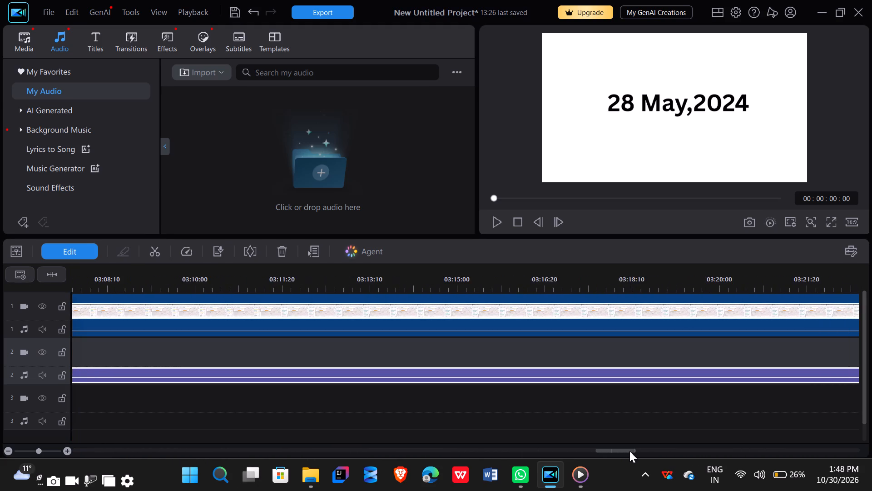
drag(629, 451, 834, 451)
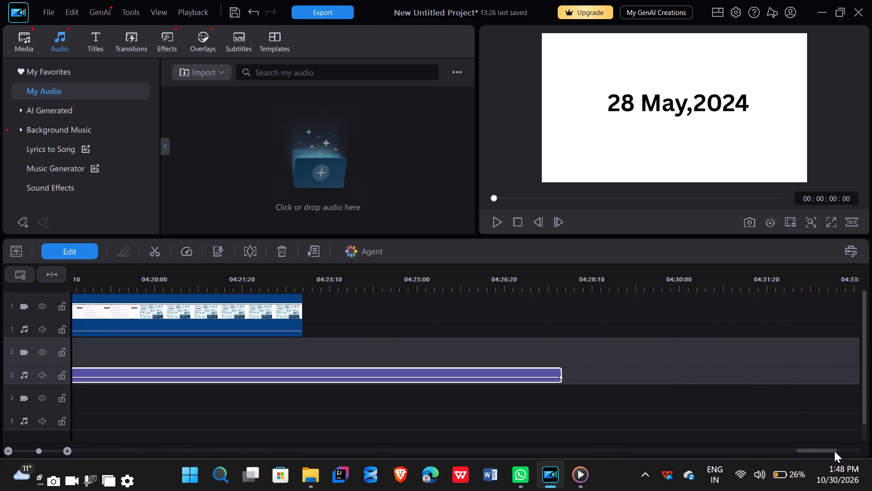
drag(834, 451, 829, 446)
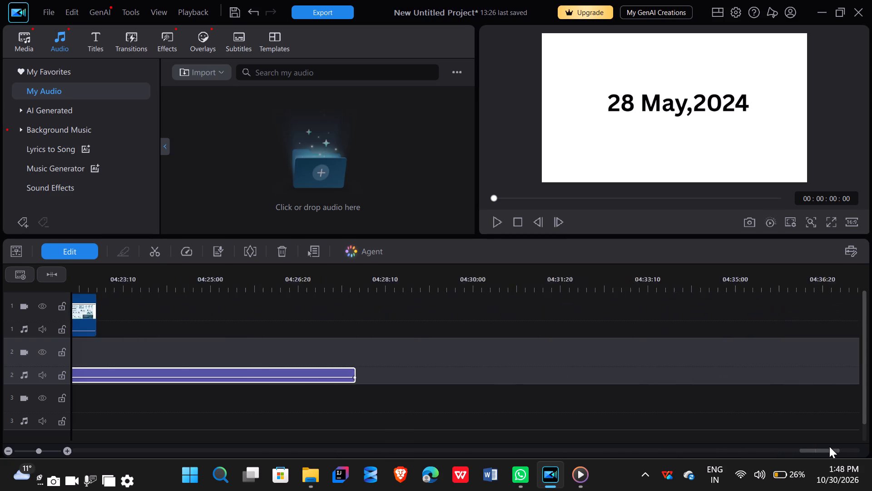
drag(829, 446, 820, 446)
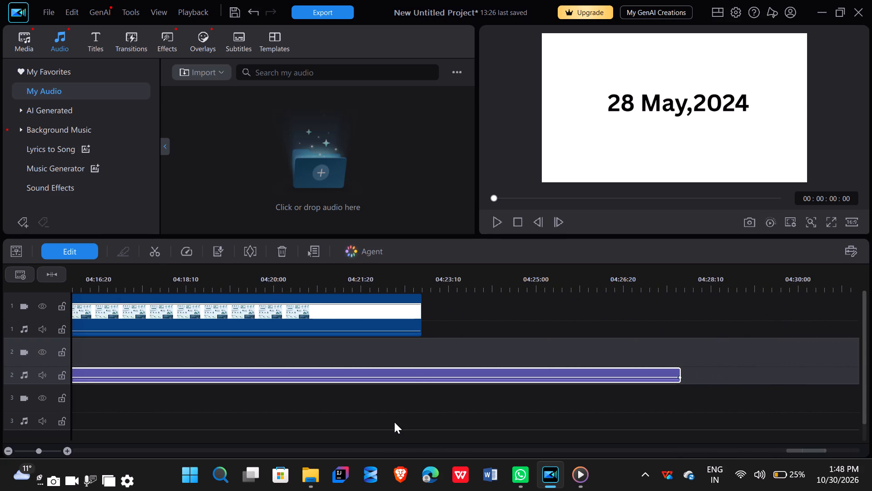
drag(421, 315, 316, 324)
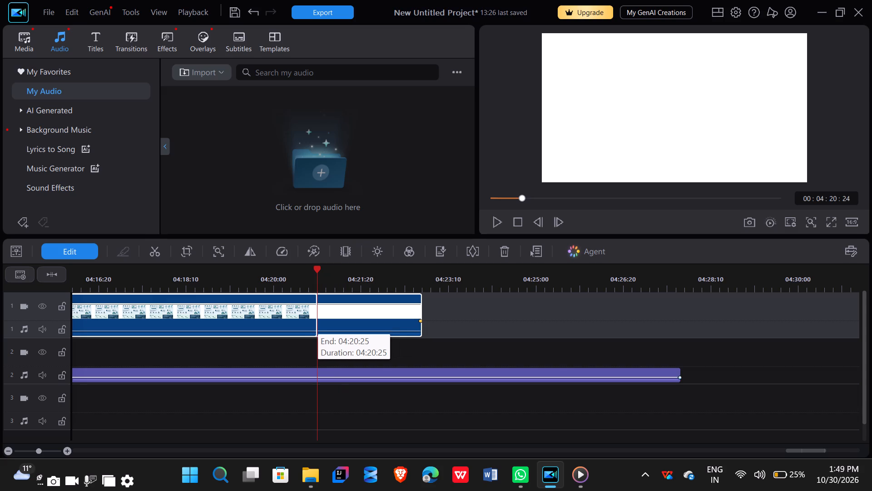
drag(316, 324, 313, 324)
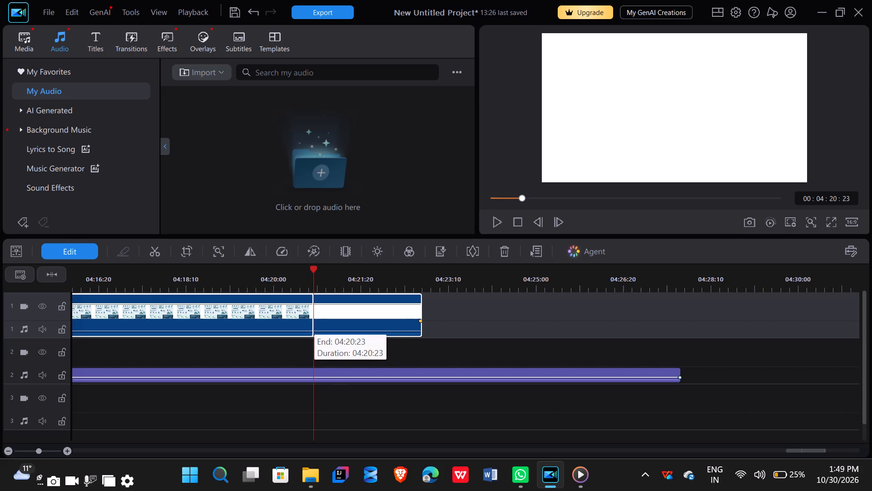
drag(313, 324, 310, 324)
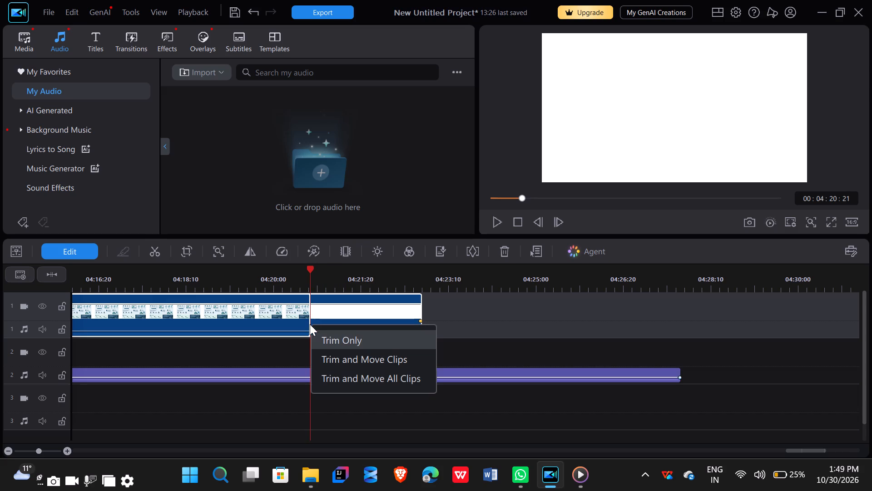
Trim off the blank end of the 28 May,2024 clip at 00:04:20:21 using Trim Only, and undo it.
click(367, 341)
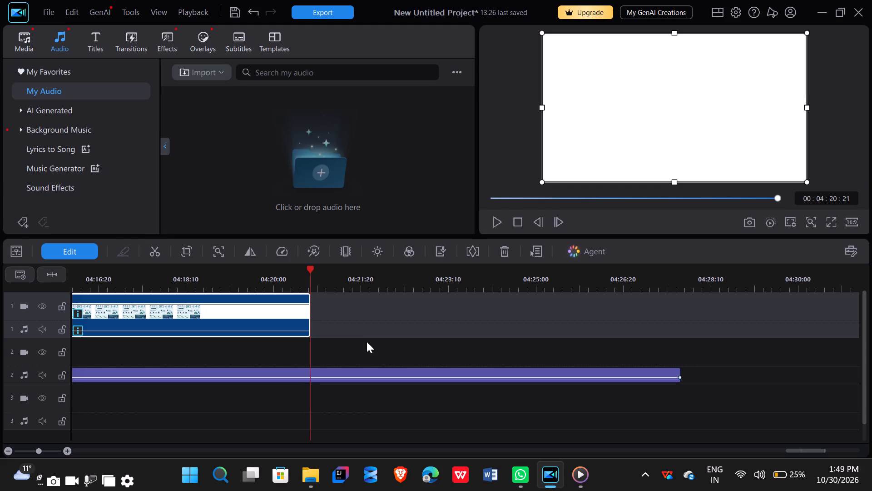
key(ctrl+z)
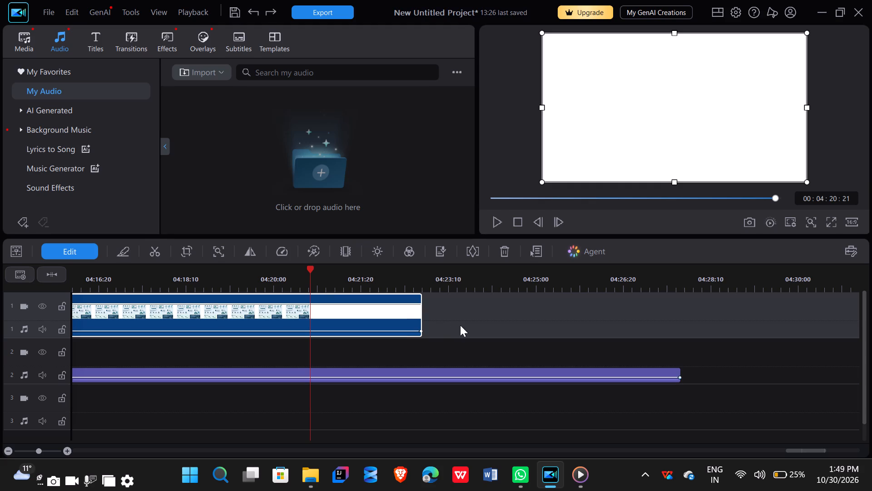
Open the 28 May,2024 clip in the Trim window and examine the frames around 00:04:20:20 for the start of the blank ending.
scroll(448, 309, right, 4)
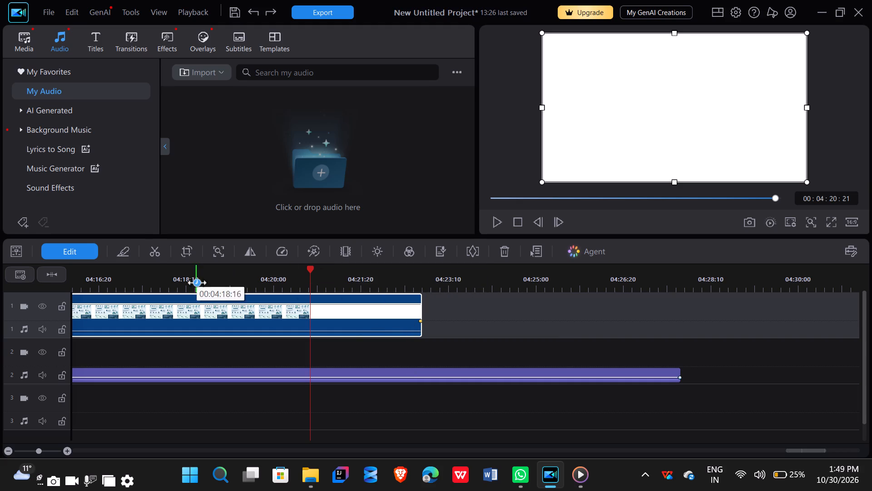
click(158, 247)
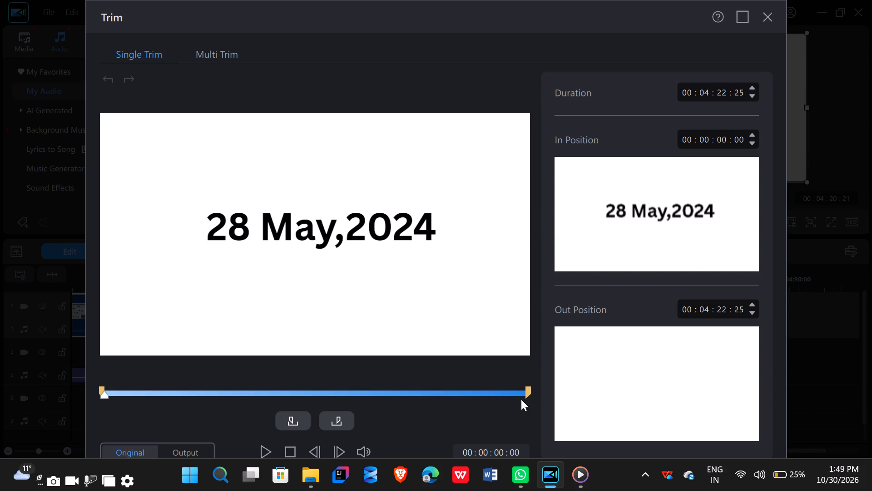
click(504, 391)
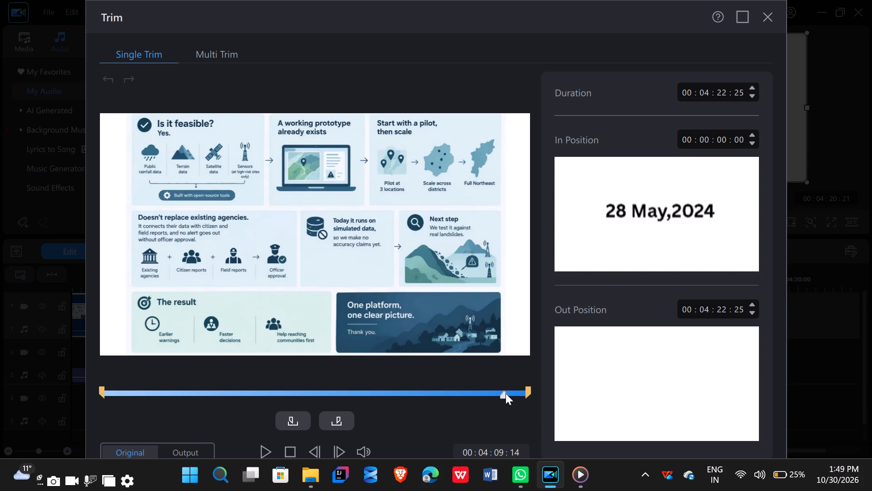
drag(505, 393, 513, 396)
drag(515, 396, 522, 397)
scroll(614, 298, down, 7)
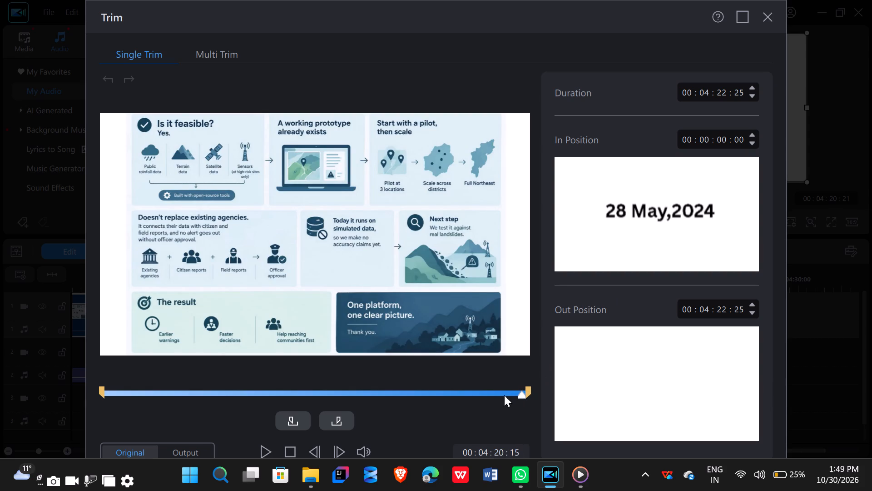
click(330, 452)
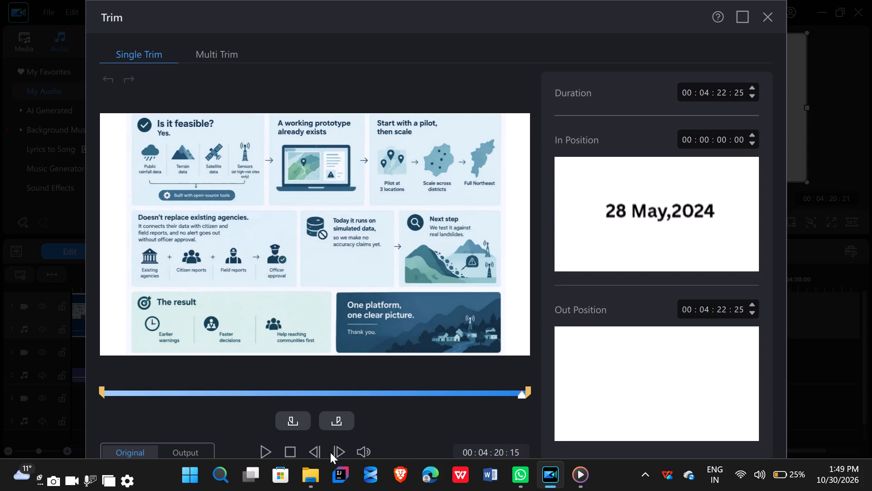
click(330, 452)
click(335, 451)
triple_click(335, 451)
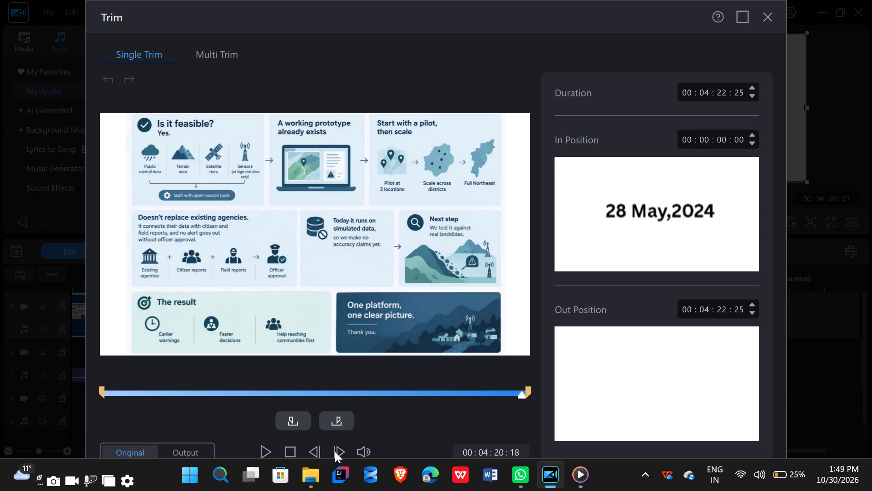
double_click(335, 451)
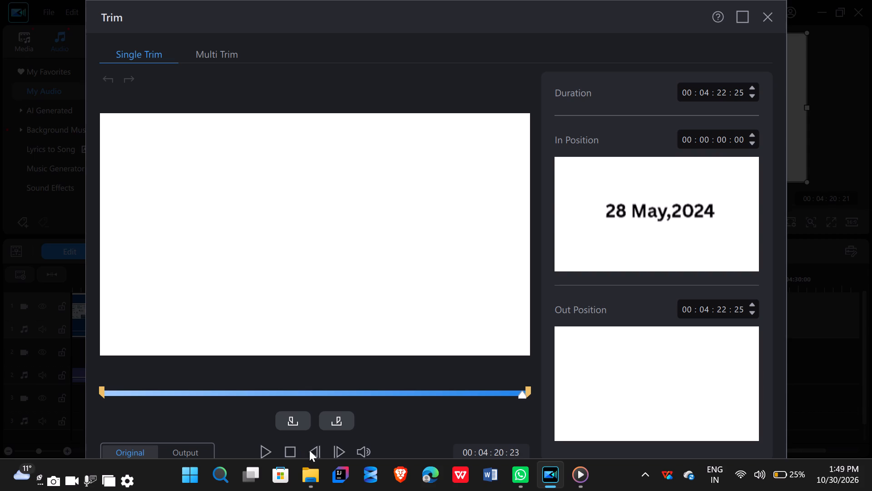
click(316, 450)
click(316, 450)
click(316, 450)
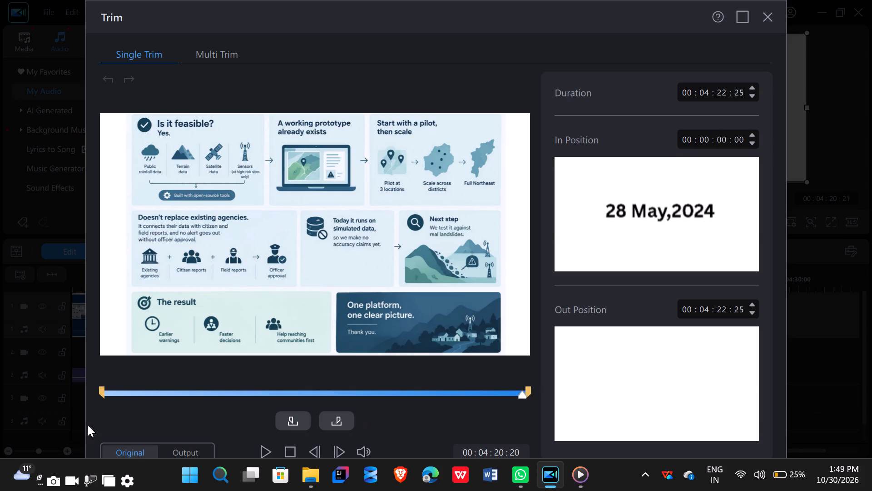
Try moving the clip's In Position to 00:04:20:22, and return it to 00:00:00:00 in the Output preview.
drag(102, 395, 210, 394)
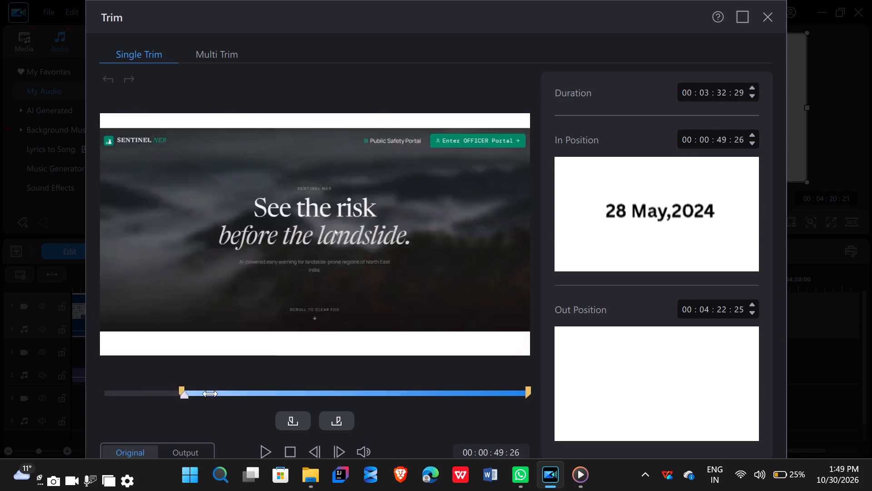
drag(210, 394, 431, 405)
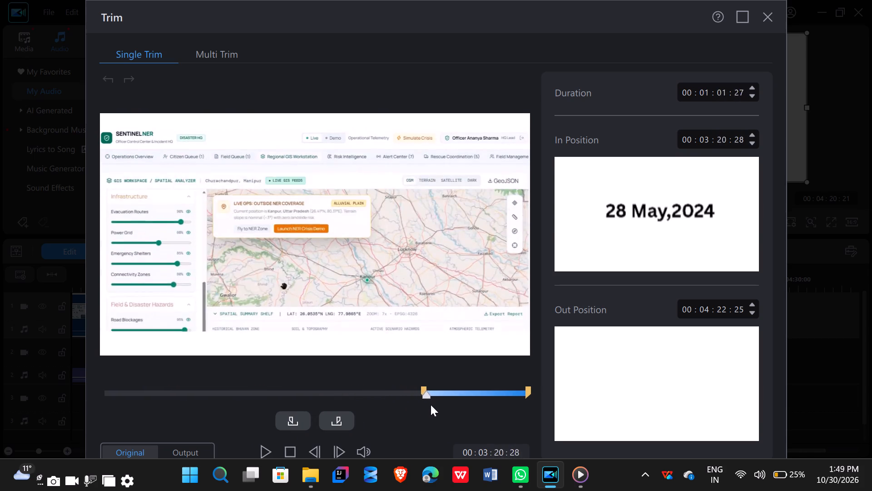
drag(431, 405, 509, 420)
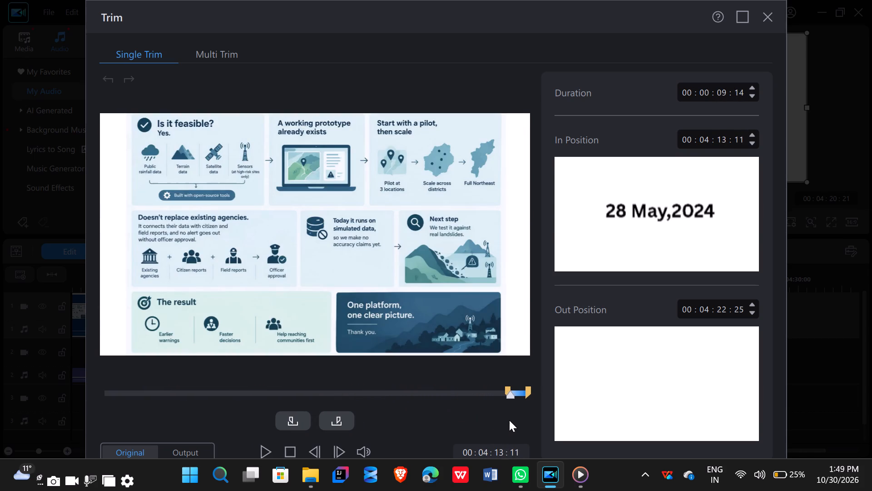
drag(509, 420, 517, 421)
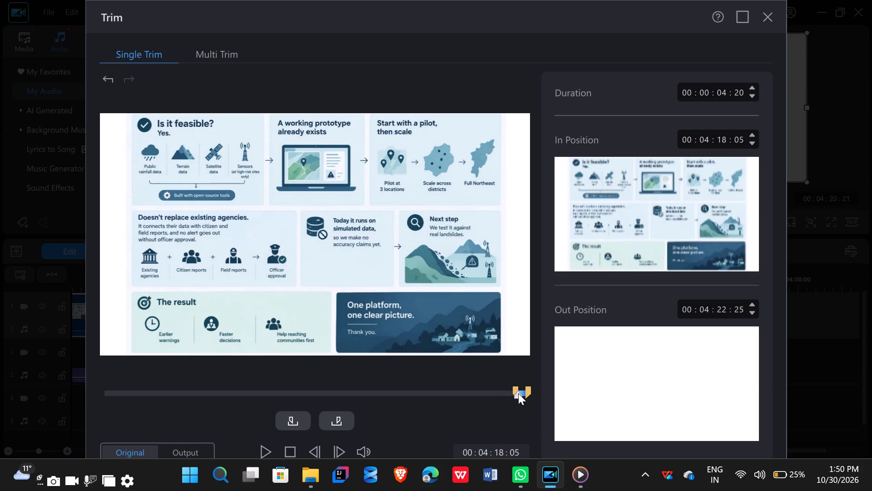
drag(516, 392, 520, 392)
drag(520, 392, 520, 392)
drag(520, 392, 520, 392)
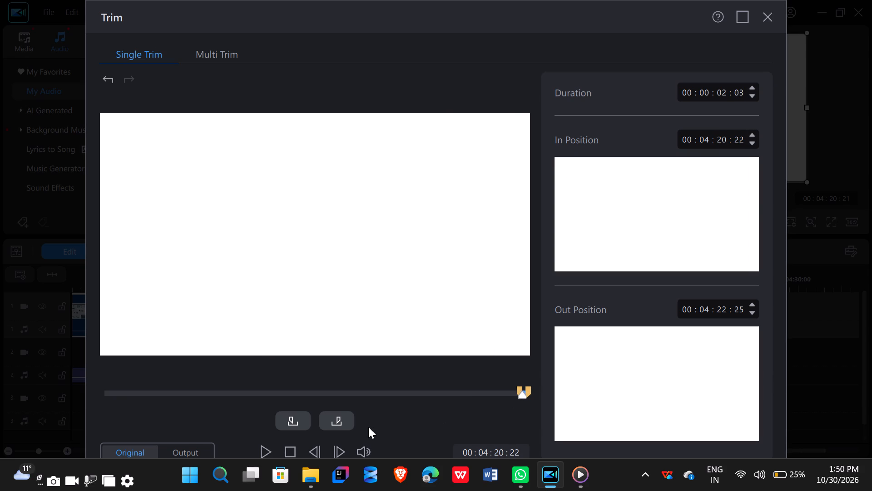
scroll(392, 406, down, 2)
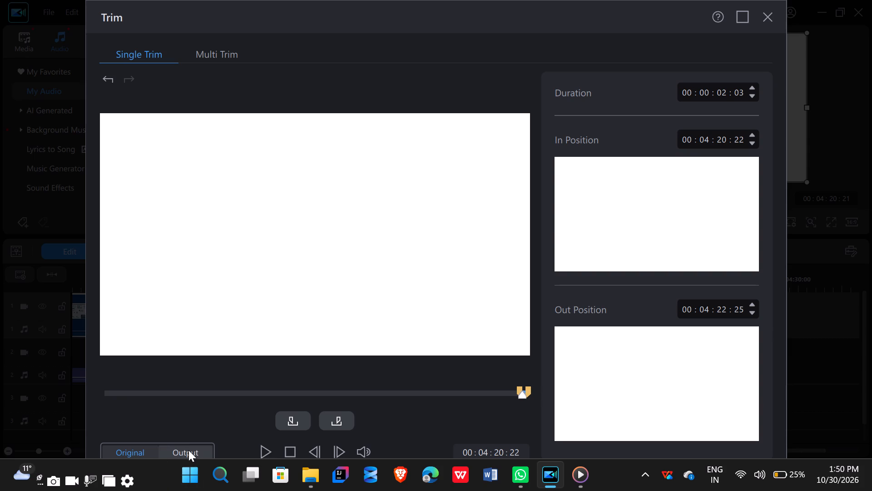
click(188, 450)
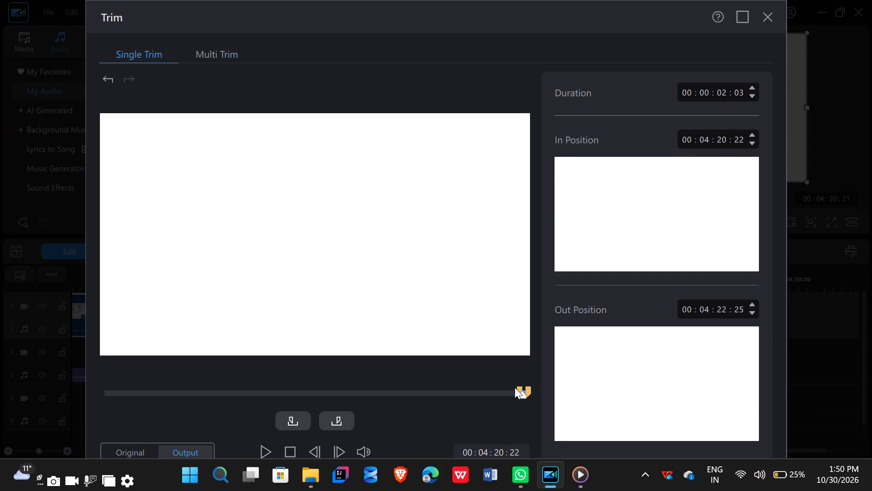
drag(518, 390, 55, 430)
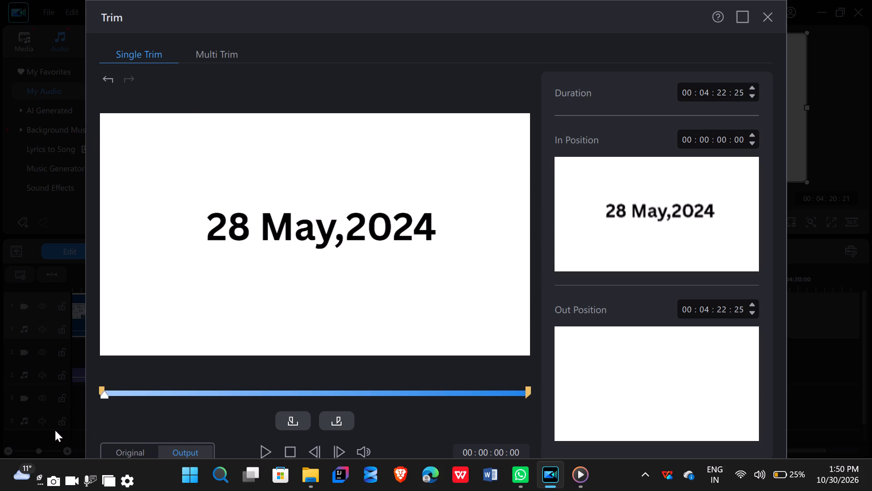
Set the clip's Out Position to 00:04:20:16 so the blank ending is cut off.
click(529, 391)
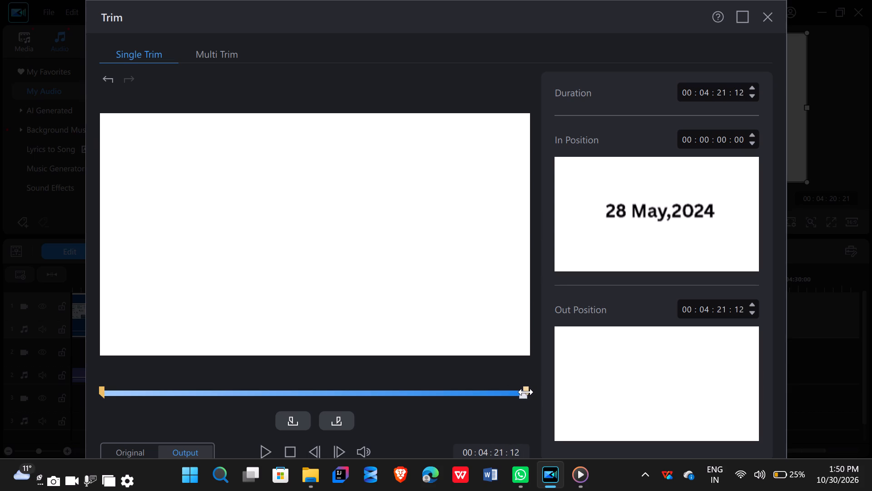
click(525, 392)
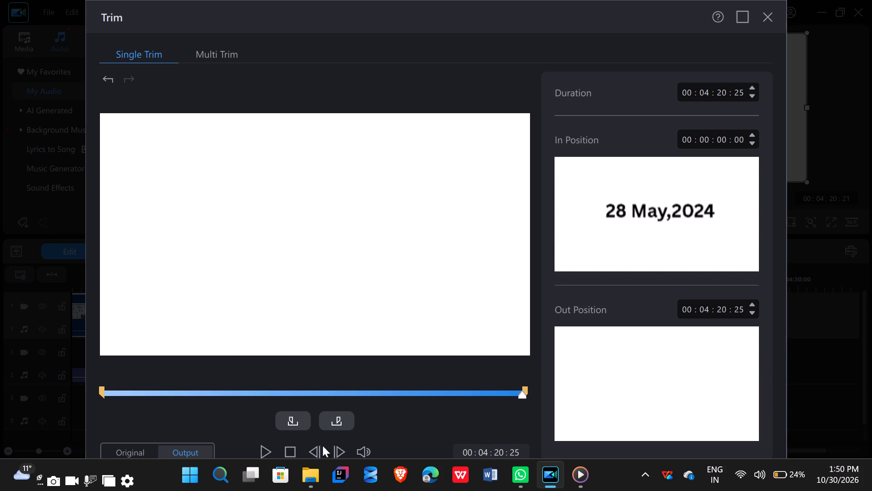
click(321, 449)
triple_click(321, 449)
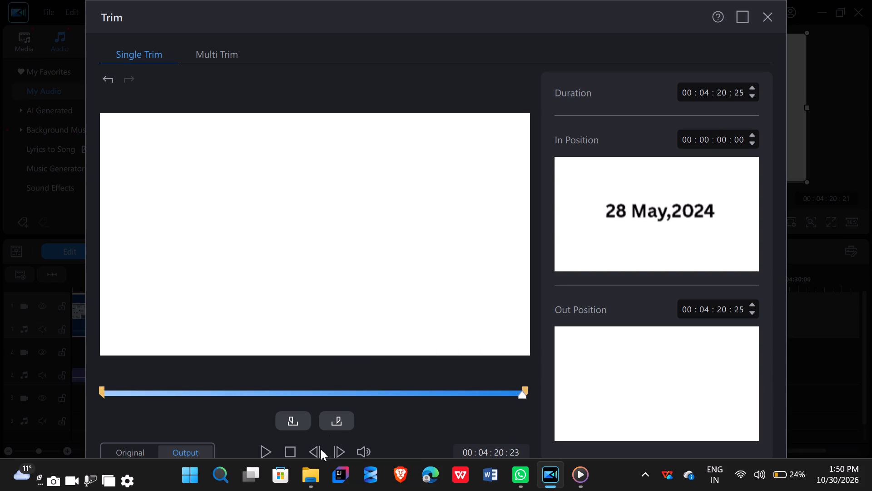
triple_click(321, 449)
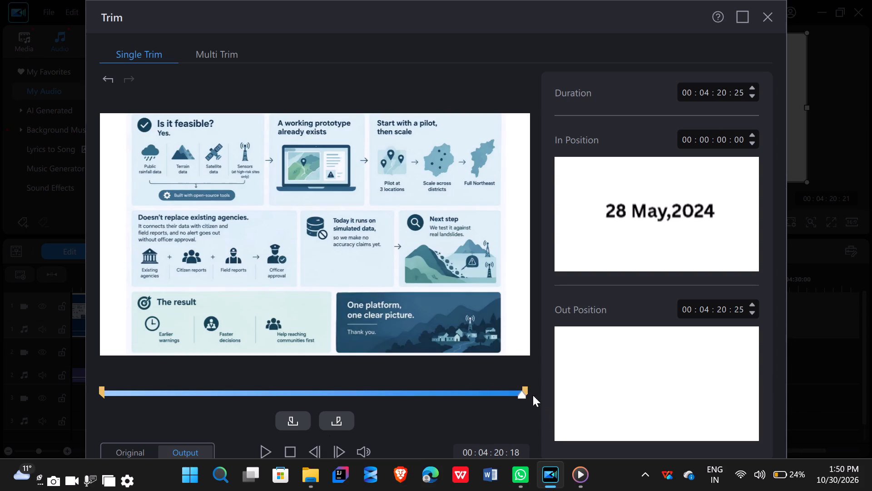
click(527, 389)
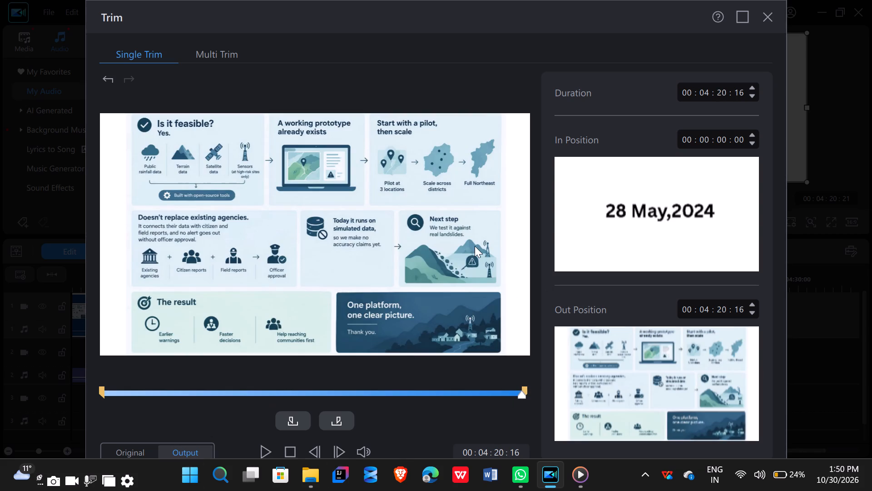
scroll(543, 242, down, 3)
scroll(728, 151, down, 2)
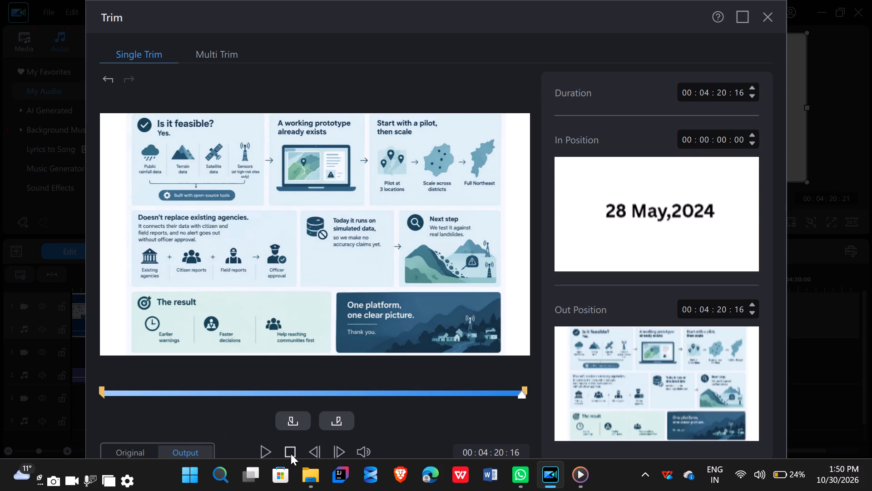
click(291, 454)
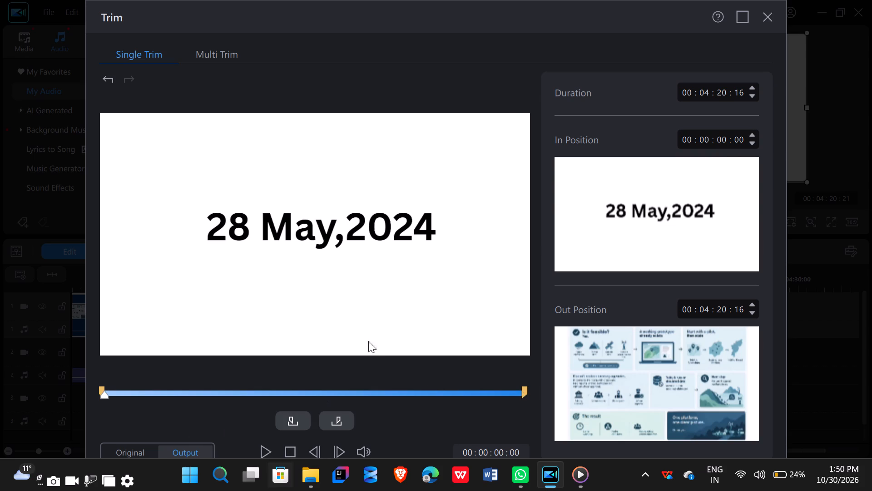
Maximize the Trim window and apply the single trim to the 28 May,2024 clip.
scroll(375, 339, down, 2)
click(286, 452)
scroll(210, 448, down, 2)
ctrl+scroll(597, 264, down, 9)
click(743, 25)
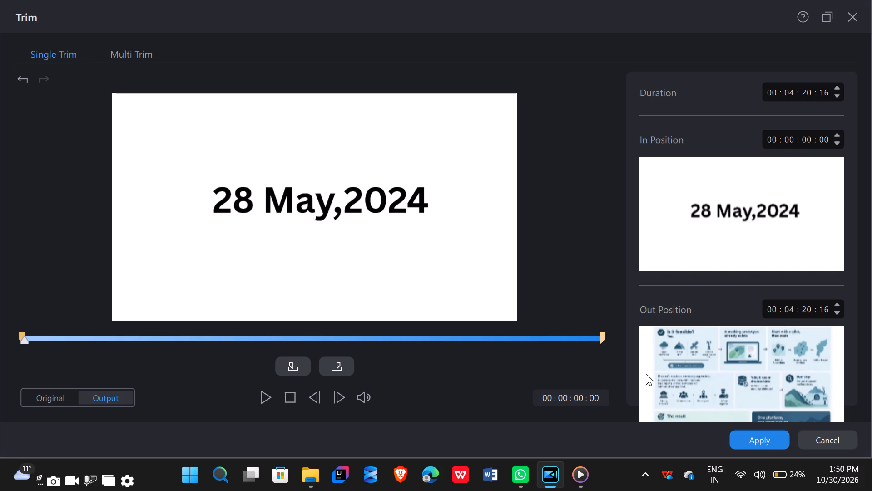
click(763, 446)
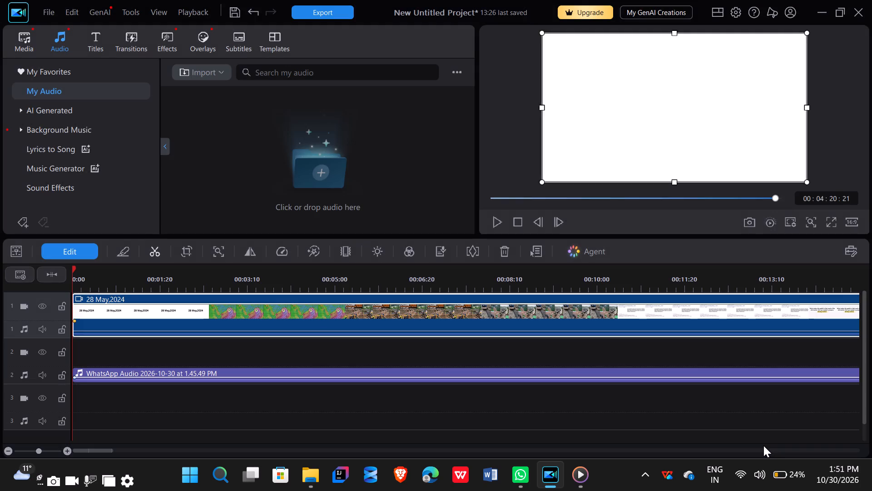
Play the first few seconds of the project to check the video with the WhatsApp audio, and return the playhead to 00:00:00:00.
scroll(617, 348, left, 6)
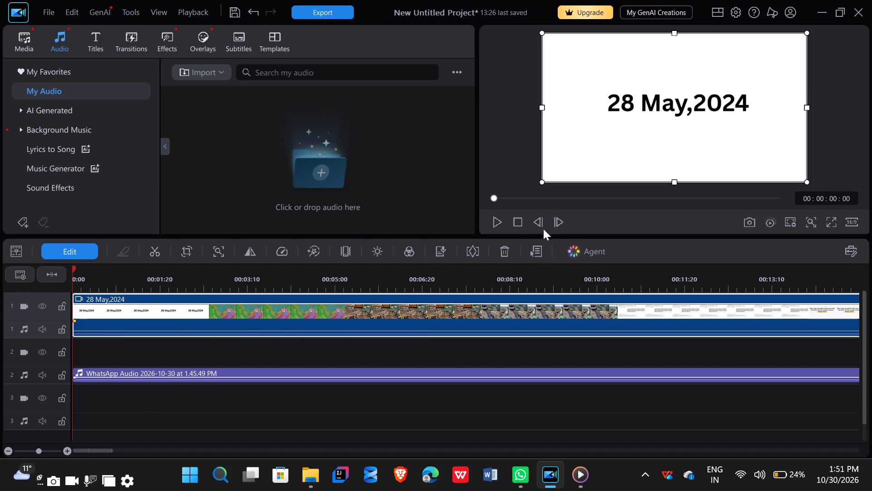
click(499, 222)
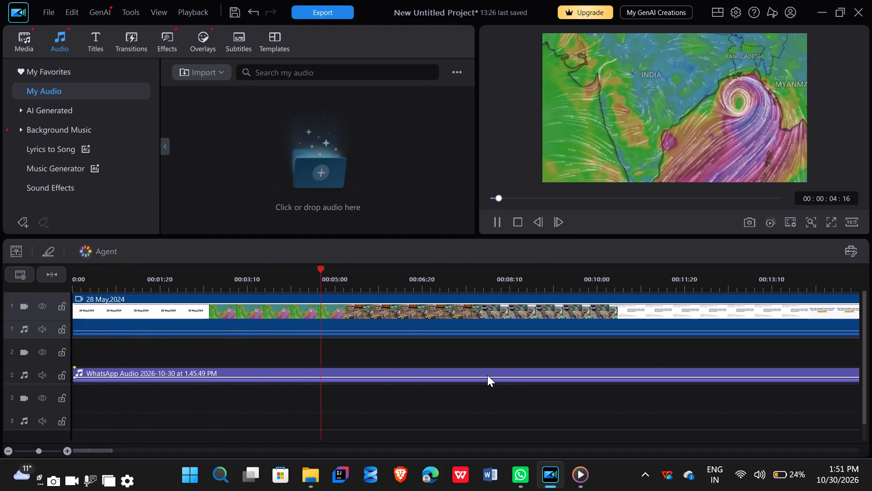
click(498, 226)
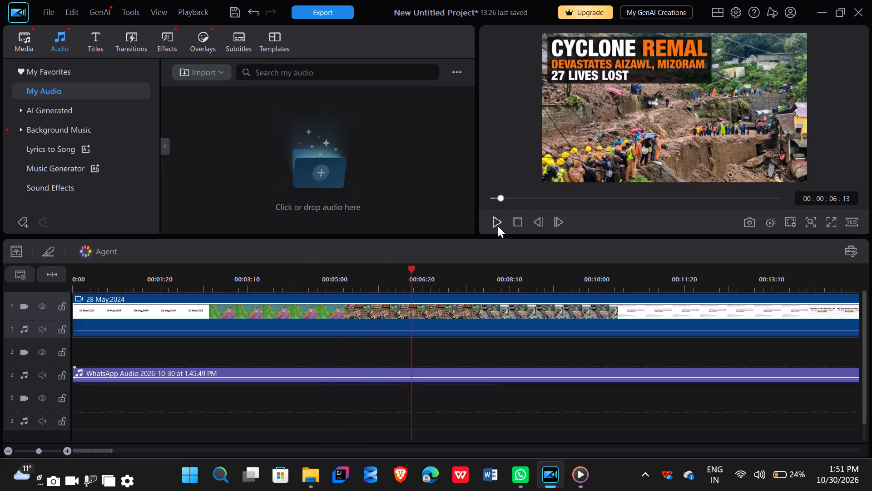
drag(409, 266, 231, 269)
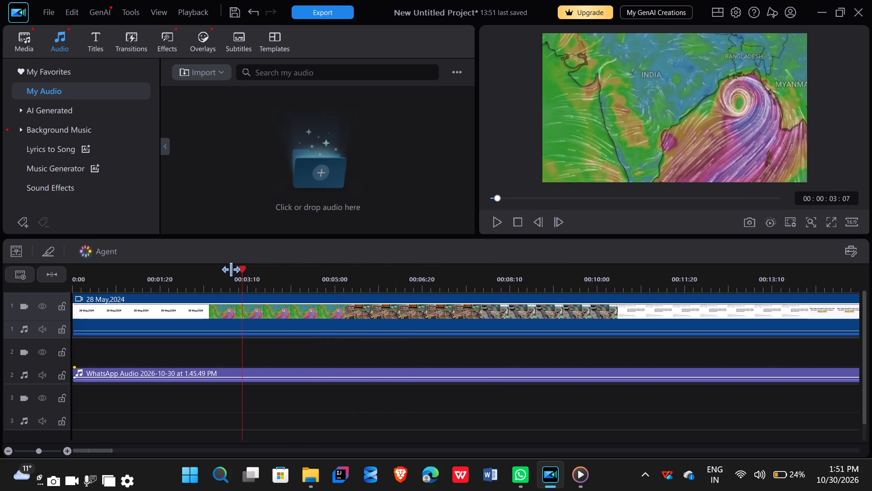
drag(231, 269, 18, 288)
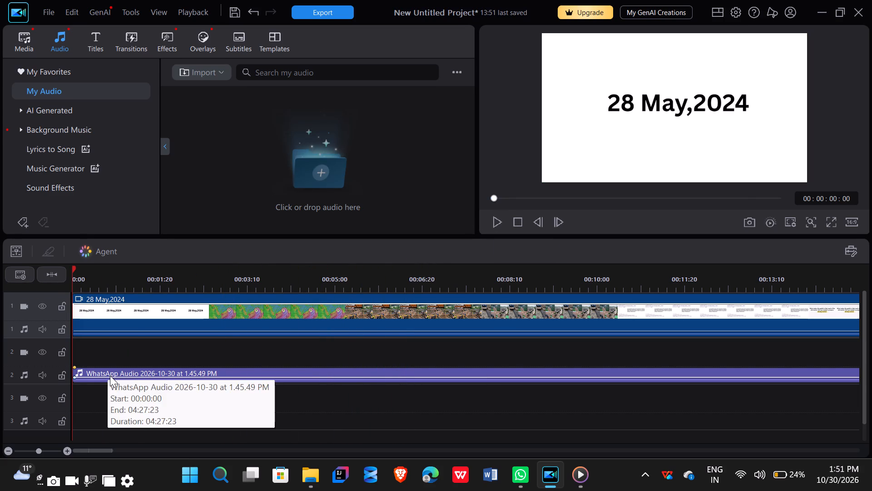
Move the WhatsApp audio clip from audio track 2 to the start of audio track 1 using Insert.
click(110, 376)
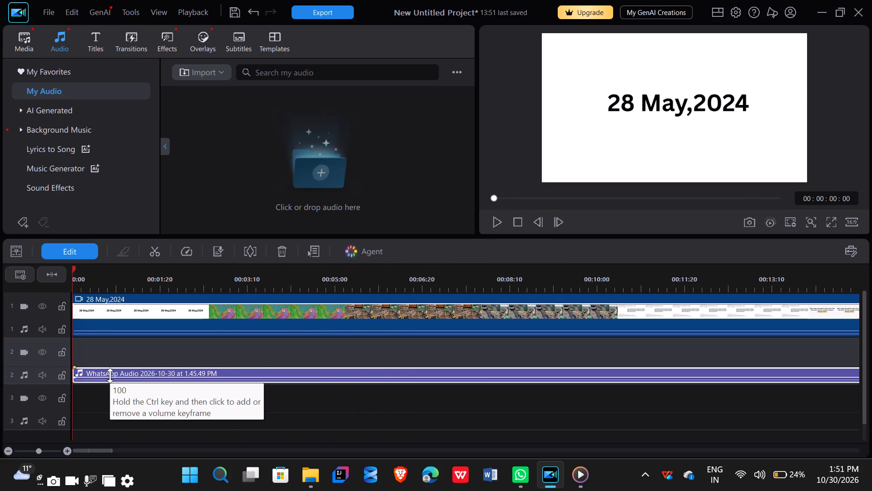
drag(110, 376, 112, 345)
drag(109, 371, 112, 356)
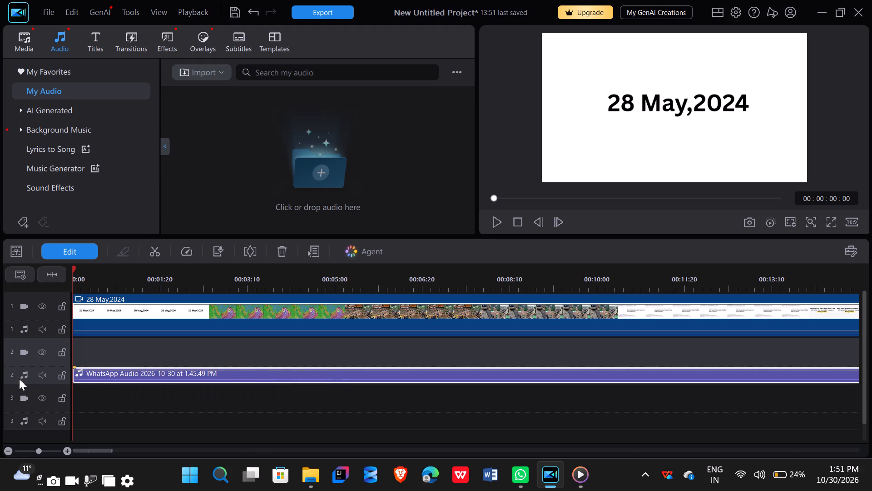
drag(20, 374, 158, 374)
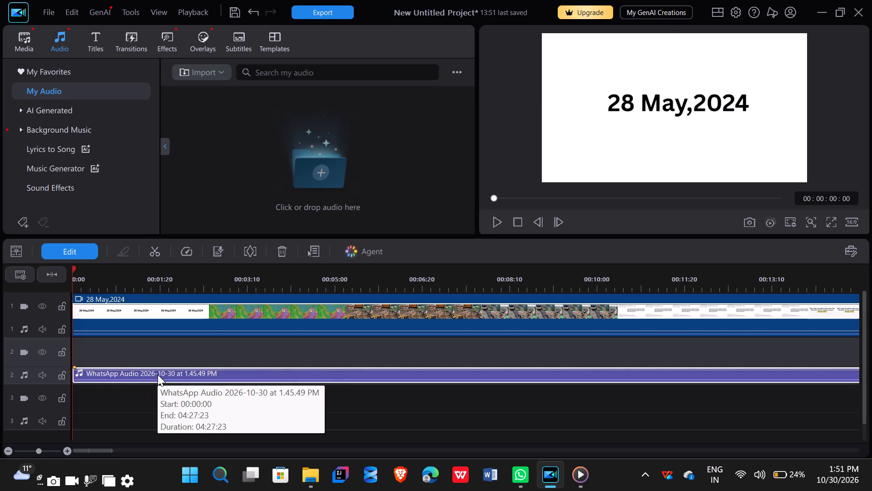
drag(158, 375, 159, 324)
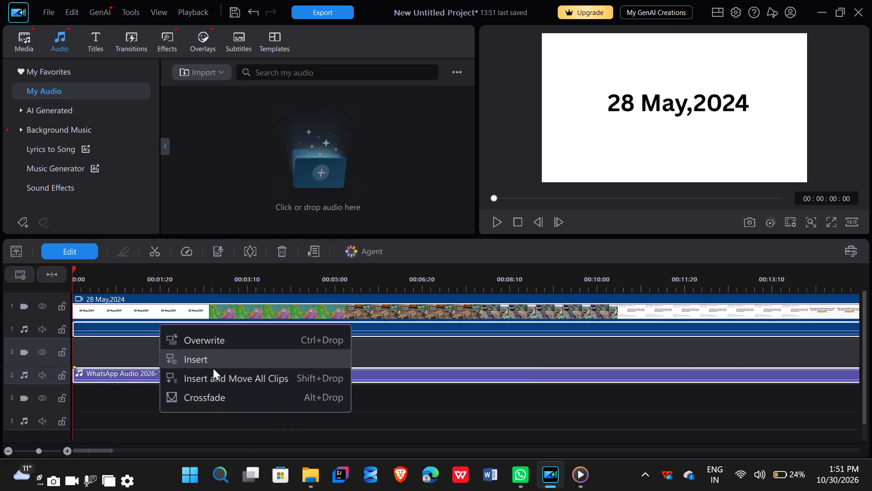
click(213, 368)
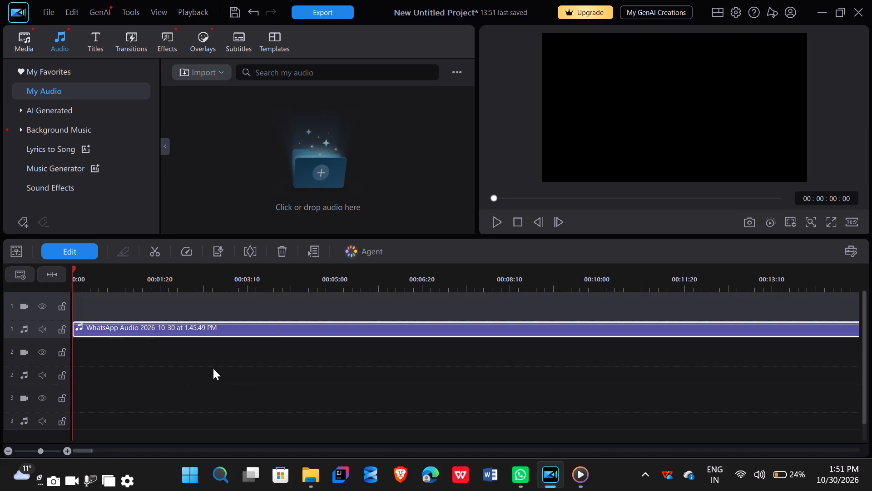
Undo the insertion of the WhatsApp audio clip into audio track 1.
key(ctrl+z)
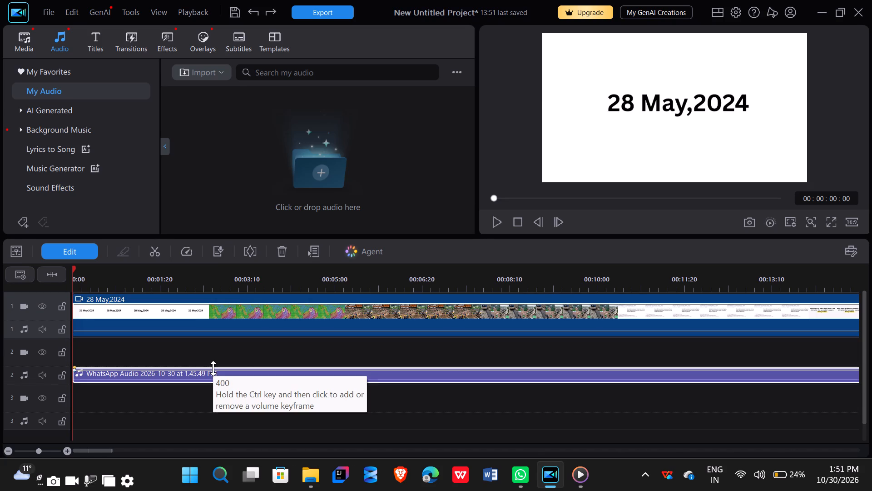
click(227, 423)
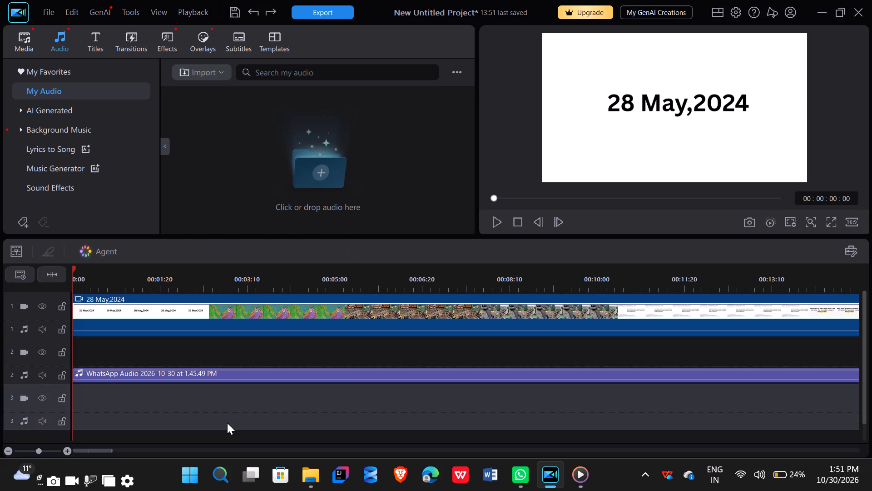
Trim the end of the WhatsApp audio clip on track 2 to 04:20:16, flush with the end of the video clip.
scroll(438, 387, left, 4)
drag(97, 449, 638, 479)
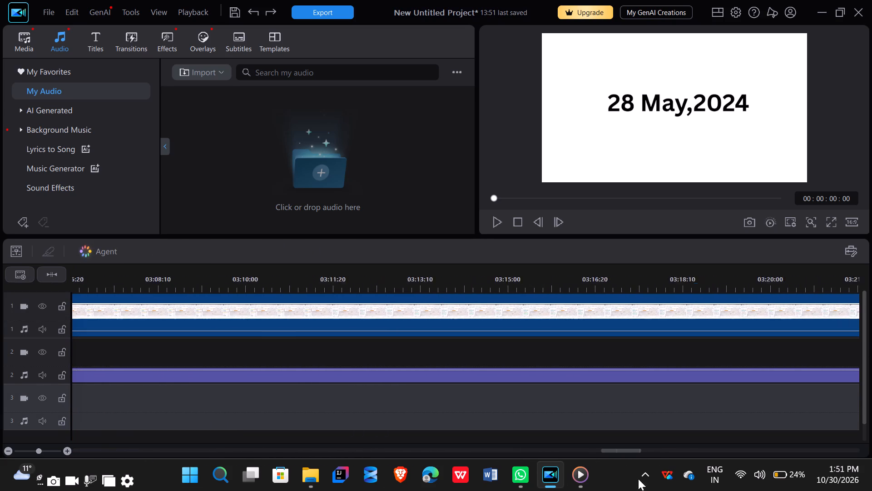
drag(638, 479, 704, 449)
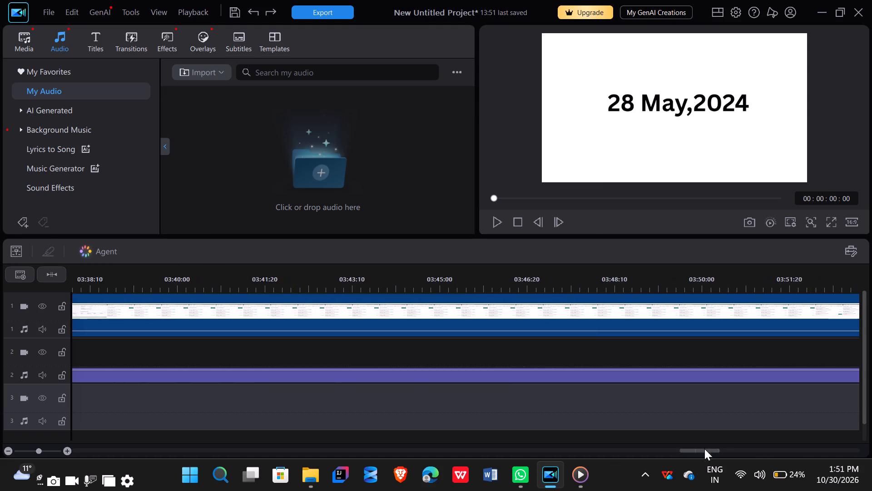
drag(704, 449, 801, 468)
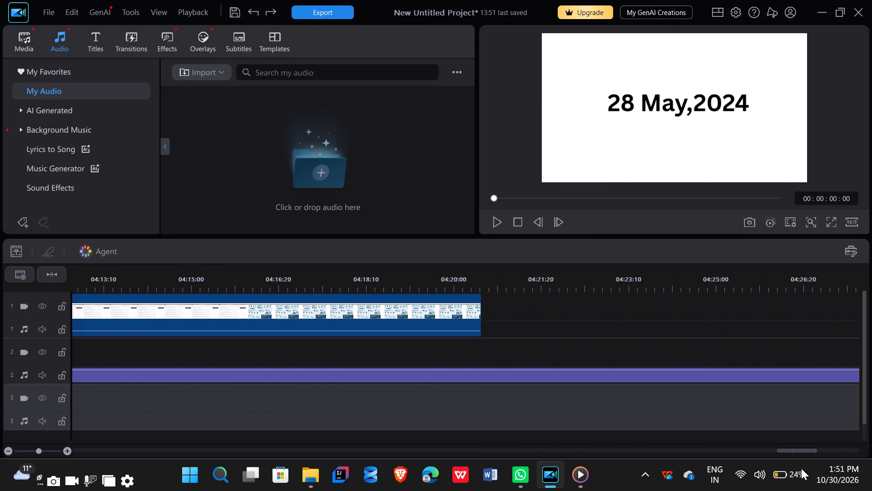
drag(801, 468, 800, 470)
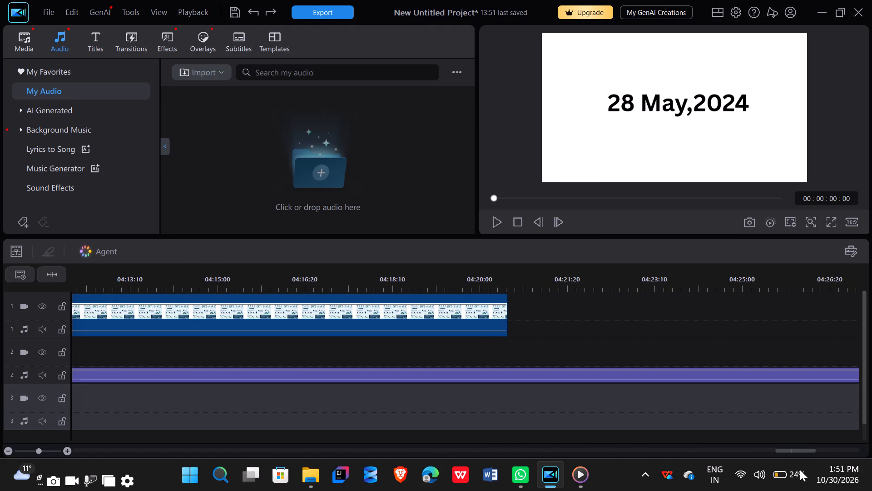
drag(798, 449, 805, 454)
drag(747, 376, 637, 375)
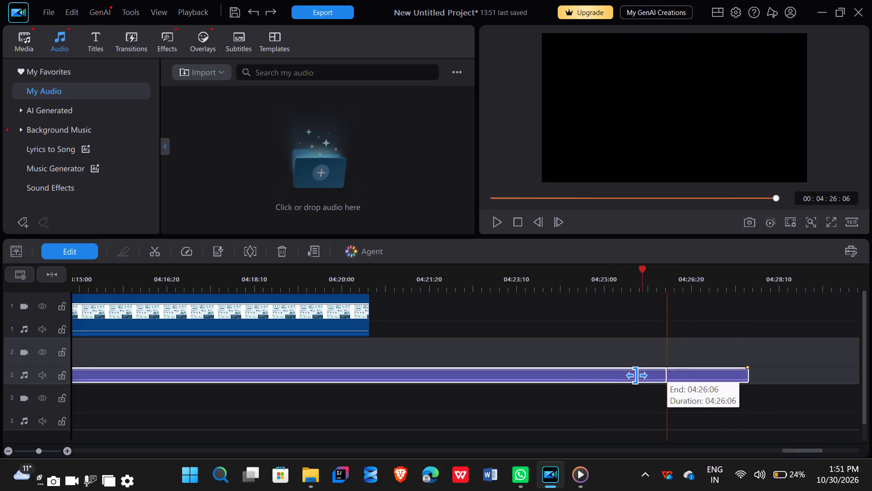
drag(637, 375, 371, 378)
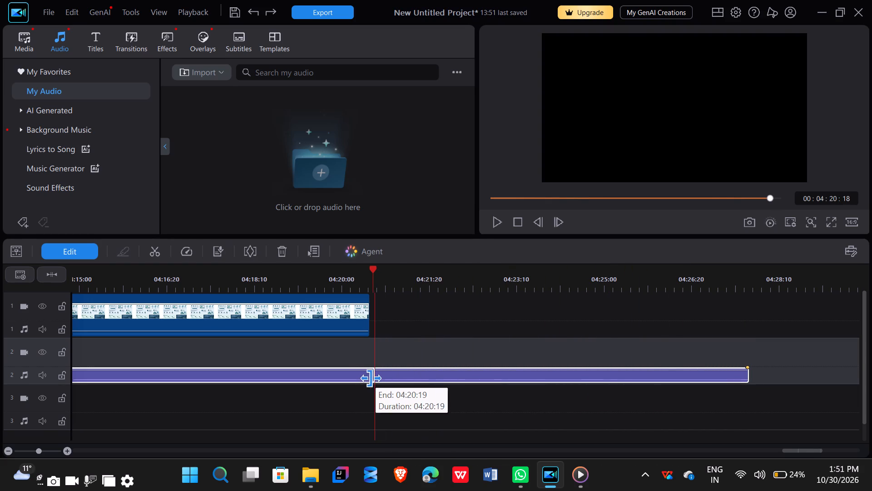
drag(371, 378, 371, 377)
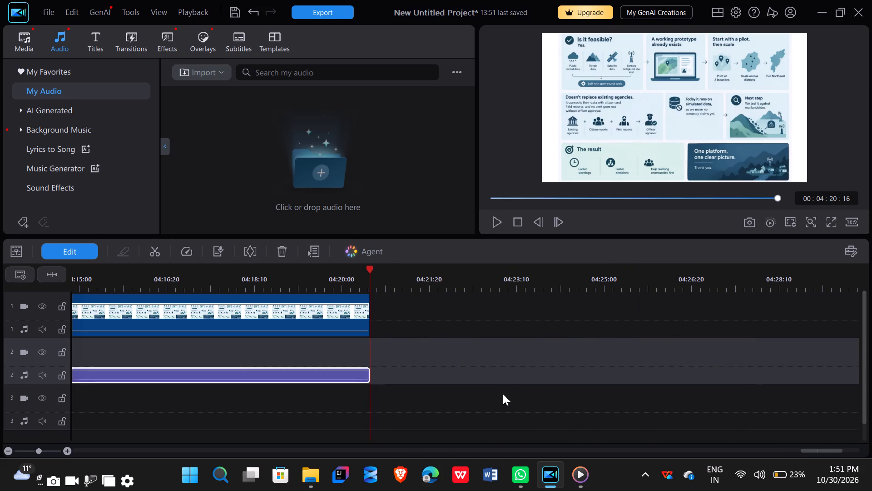
Play the start of the timeline briefly to check the video with the WhatsApp audio, and return the playhead to 00:00:00:00.
scroll(503, 394, right, 4)
click(94, 447)
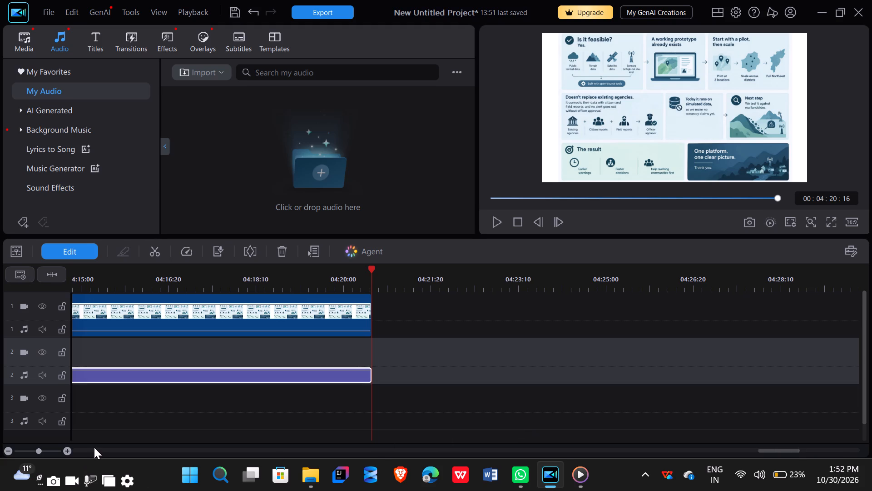
click(94, 447)
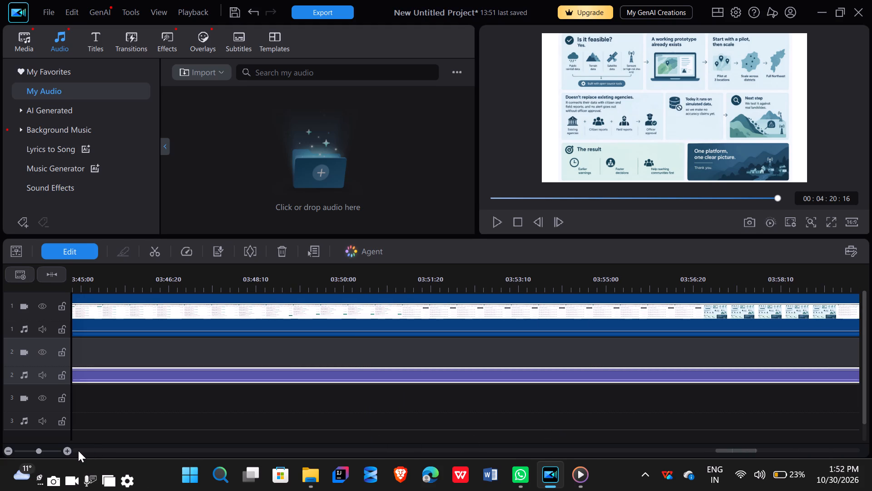
triple_click(78, 451)
triple_click(78, 451)
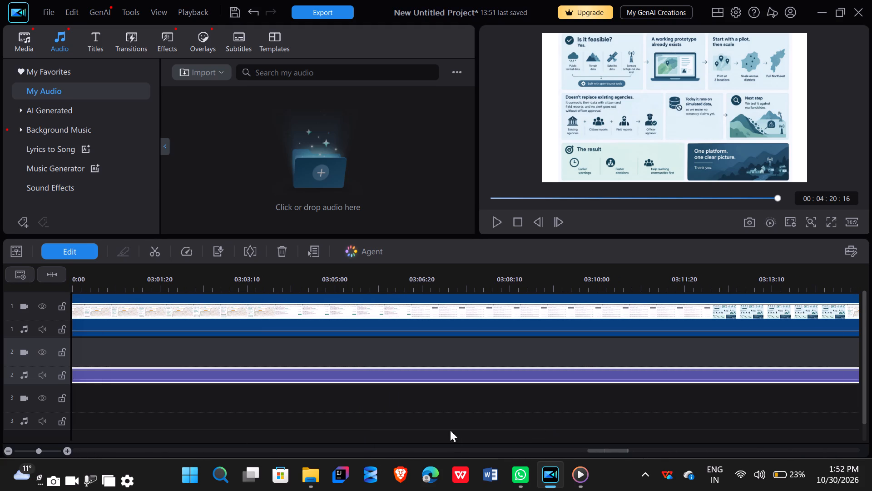
drag(615, 451, 19, 436)
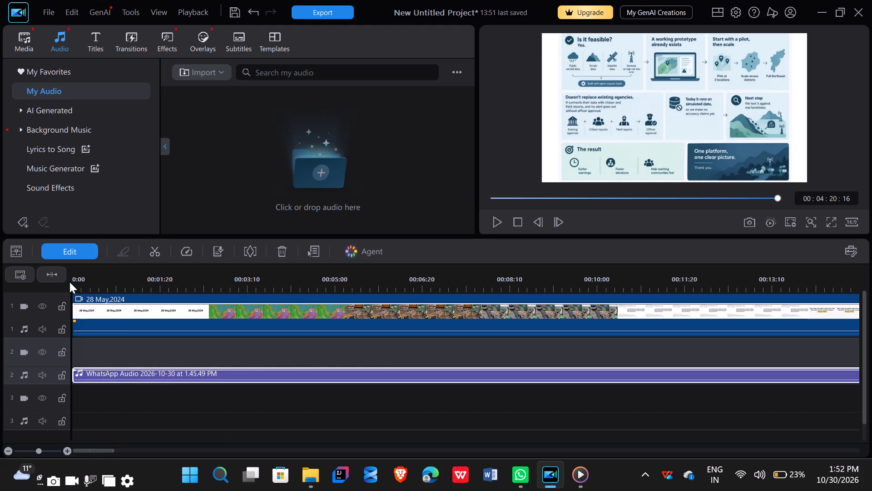
click(74, 285)
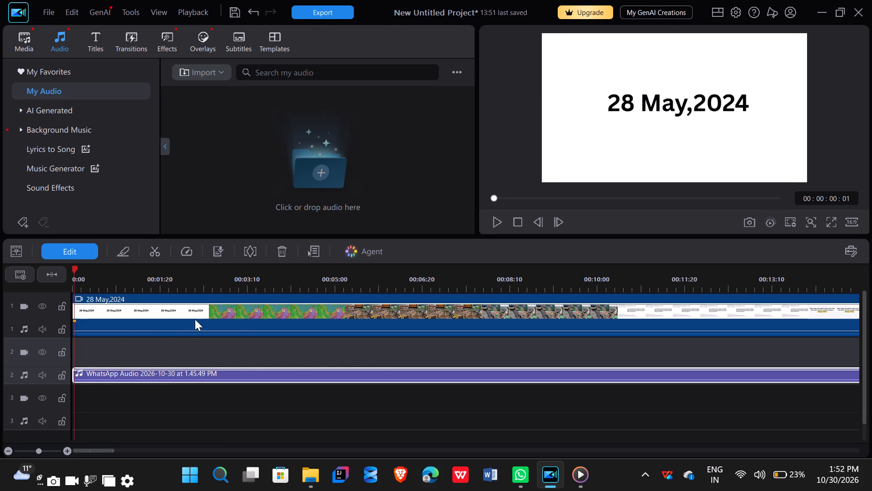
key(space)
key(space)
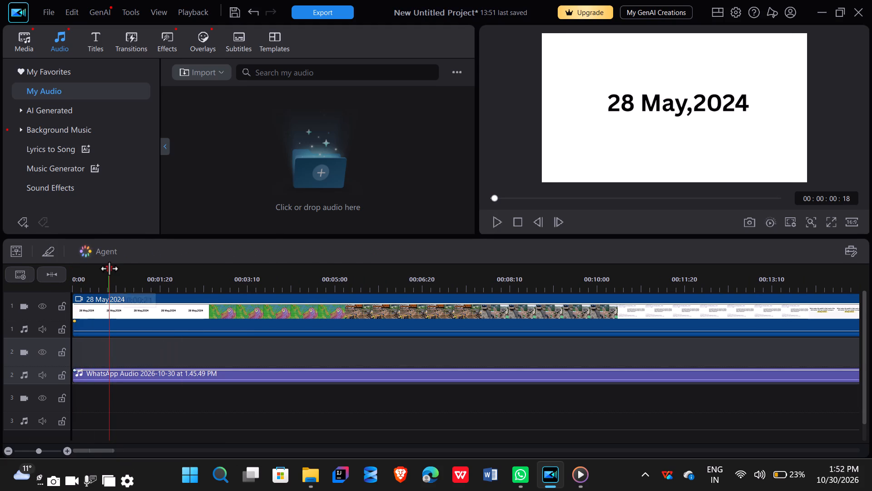
drag(109, 268, 52, 272)
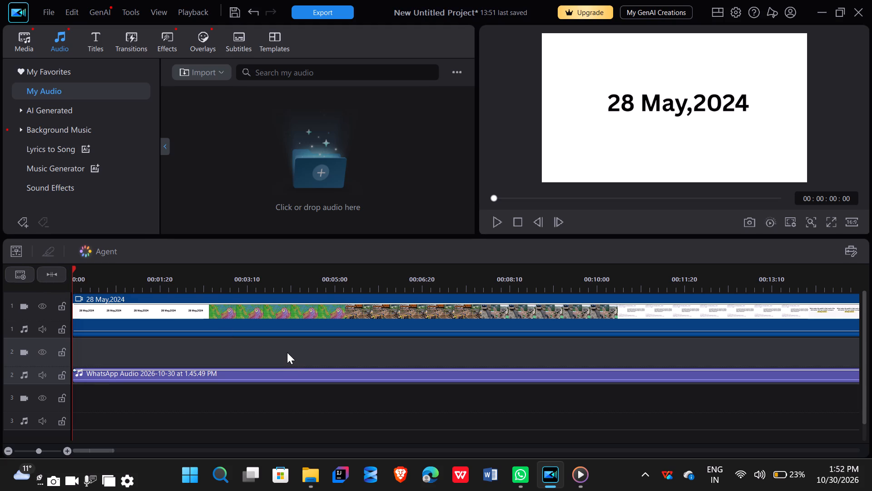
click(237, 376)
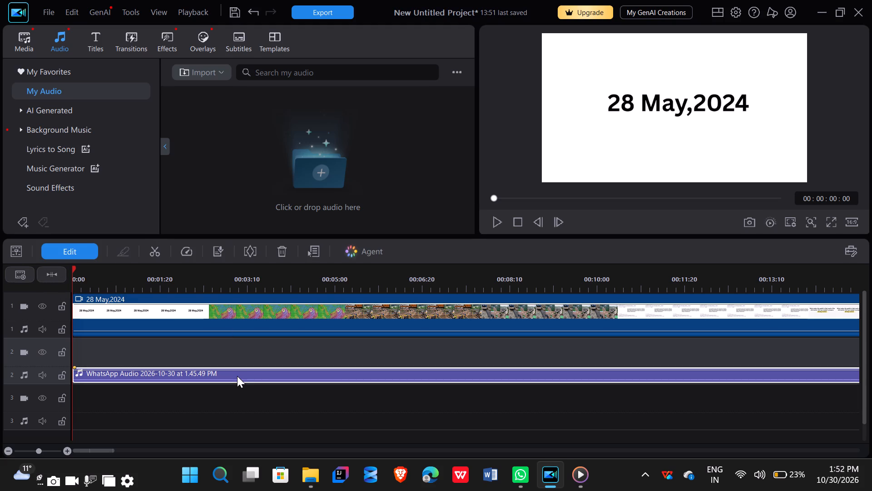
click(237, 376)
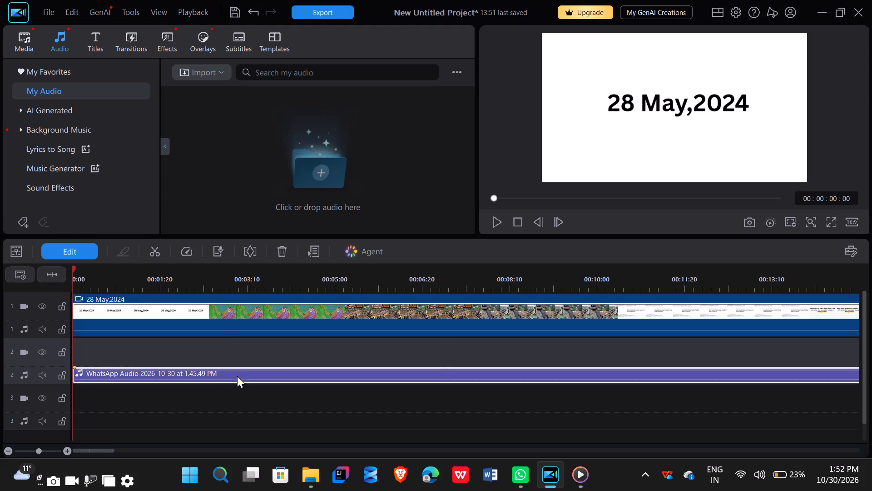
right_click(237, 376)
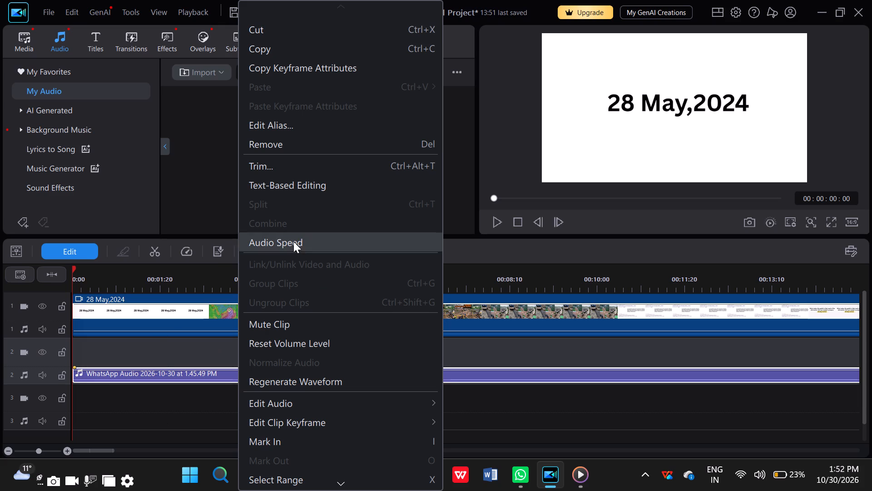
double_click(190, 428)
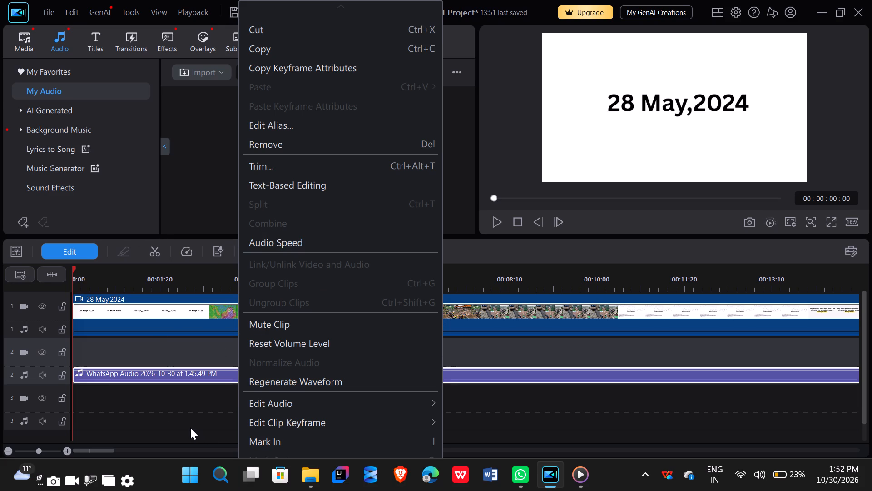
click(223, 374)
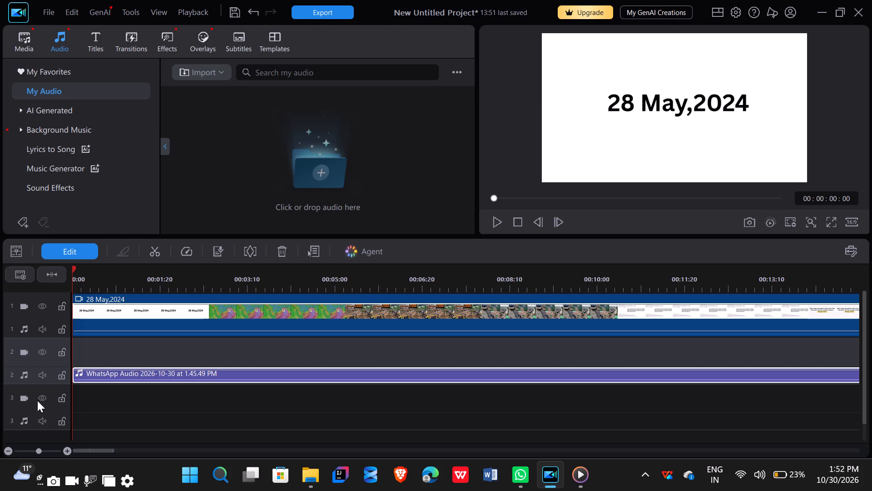
Raise the volume level of the video clip's own audio on track 1 to 400.
click(95, 330)
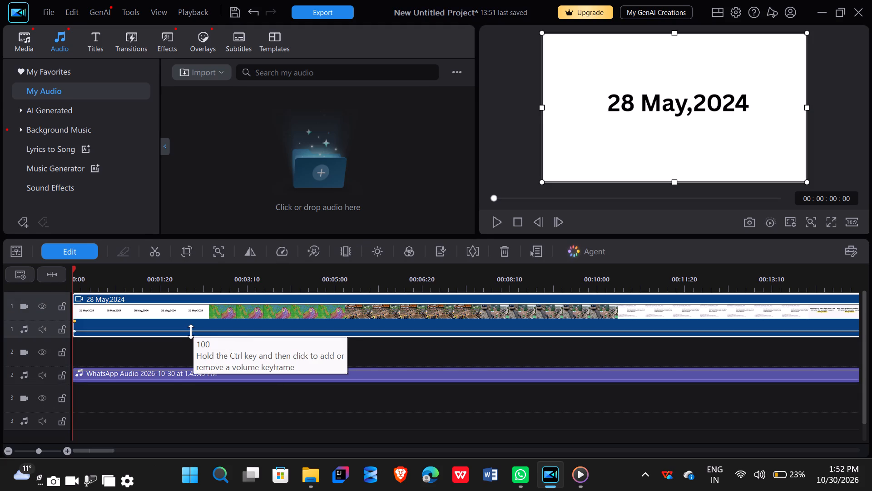
drag(191, 331, 193, 319)
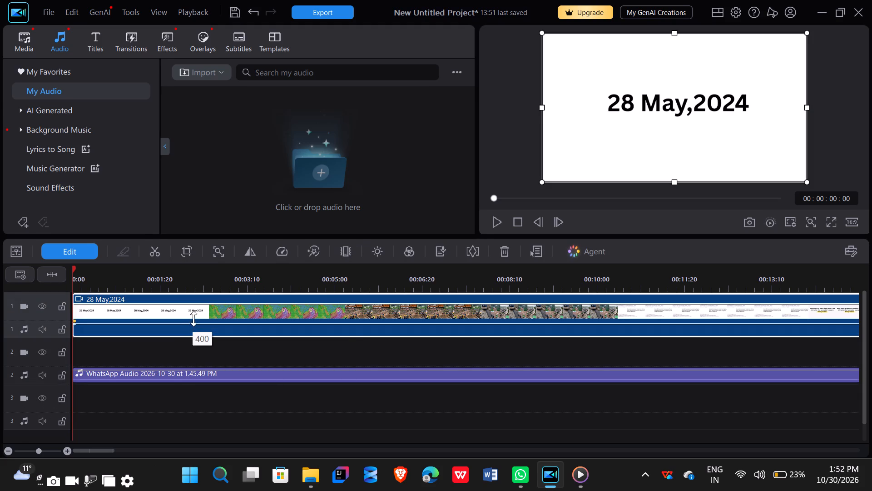
drag(193, 319, 193, 315)
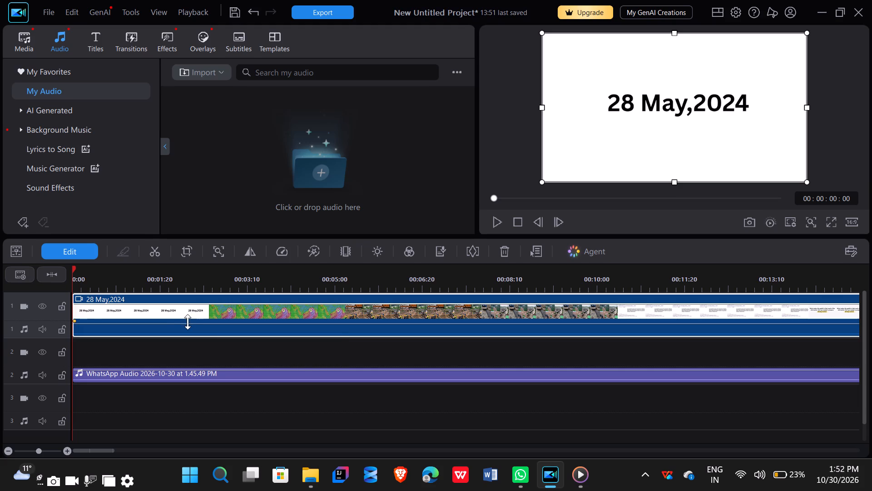
drag(187, 322, 188, 318)
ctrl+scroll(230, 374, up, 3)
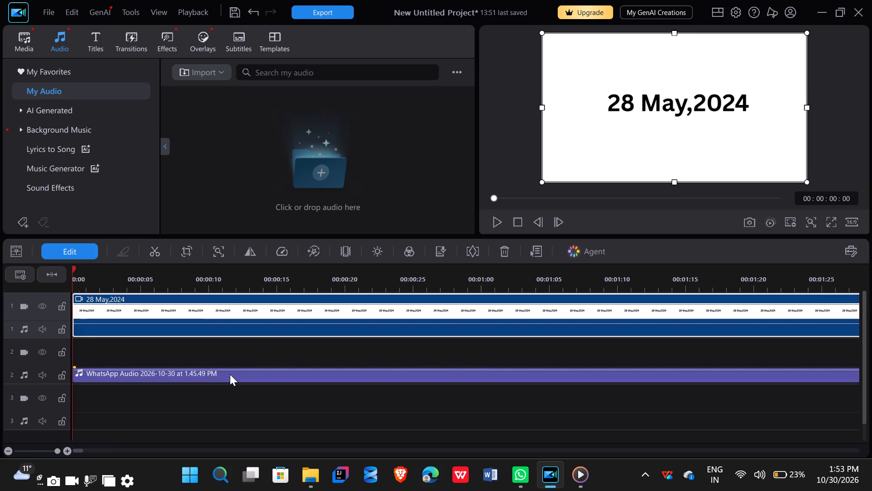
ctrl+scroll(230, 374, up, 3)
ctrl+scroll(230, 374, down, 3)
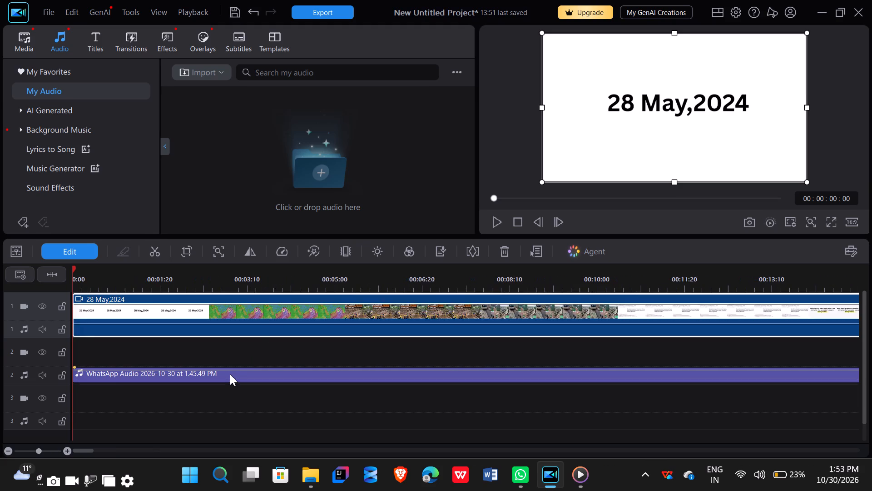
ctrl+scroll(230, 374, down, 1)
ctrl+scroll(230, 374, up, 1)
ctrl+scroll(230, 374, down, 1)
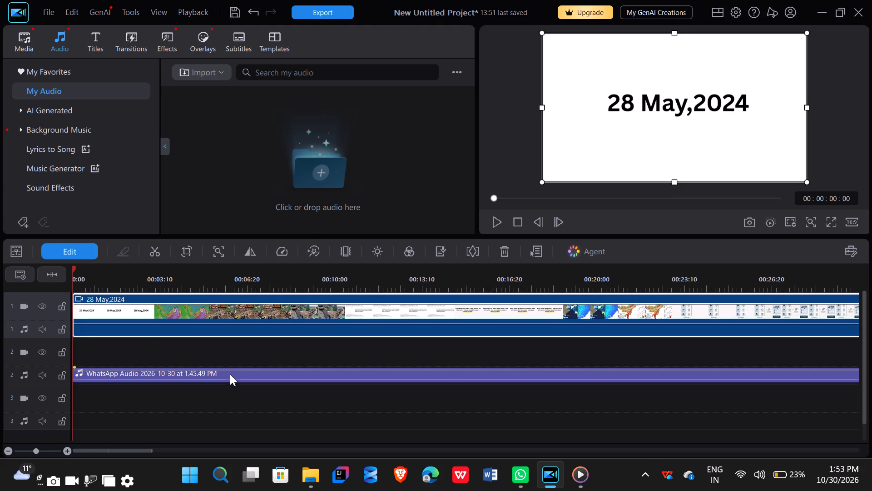
Send the AI Agent the prompt "i want to add my voiceover to the clip but the clip when played plays without audio".
click(586, 251)
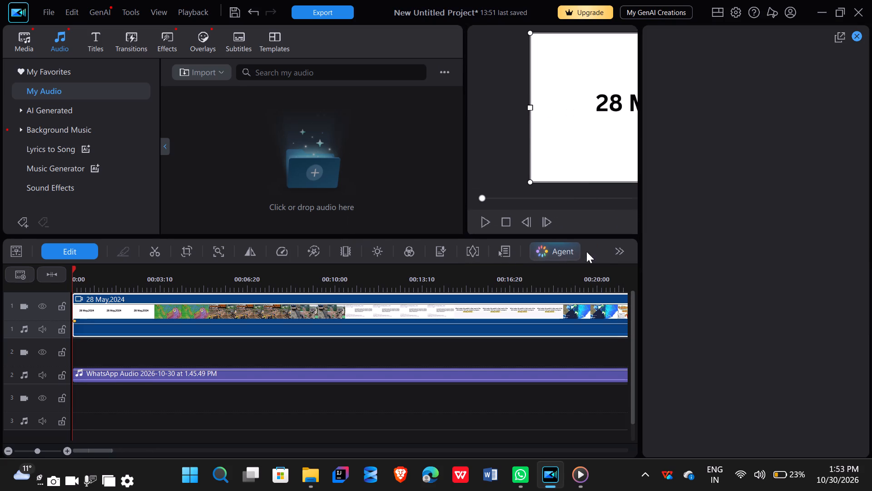
click(708, 386)
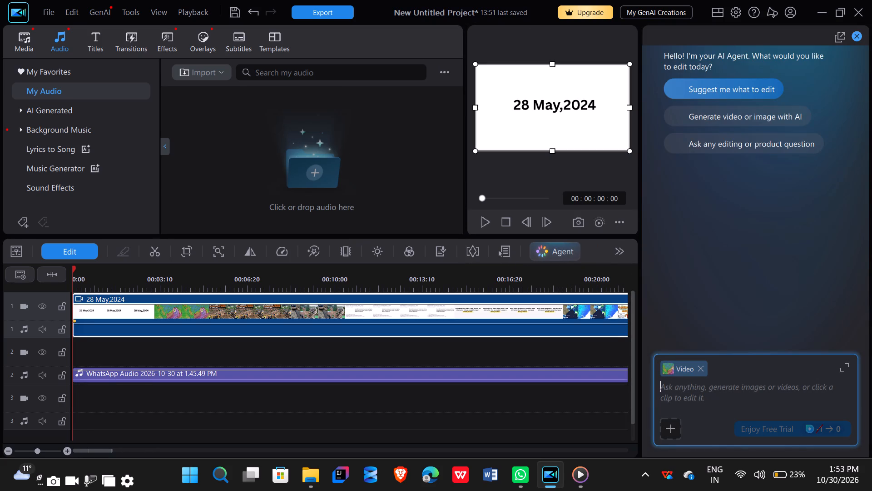
text(i want to)
key(space)
text(add my voi)
text(cd)
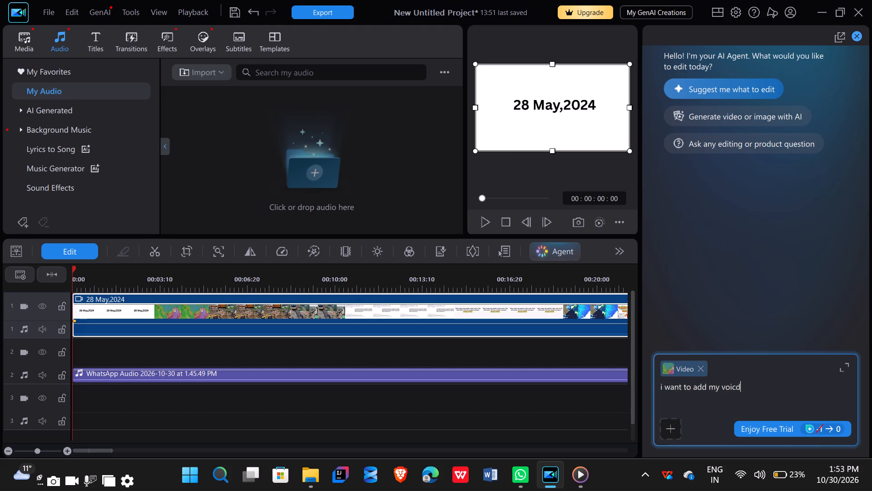
key(BackSpace)
text(eover to the clip n)
key(BackSpace)
text(but the clip when played pplays withpuut)
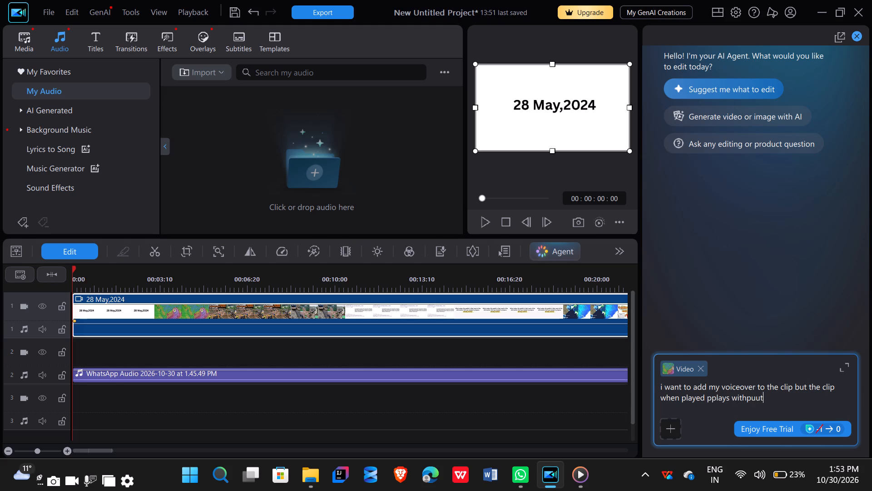
key(space)
text(audio)
key(Return)
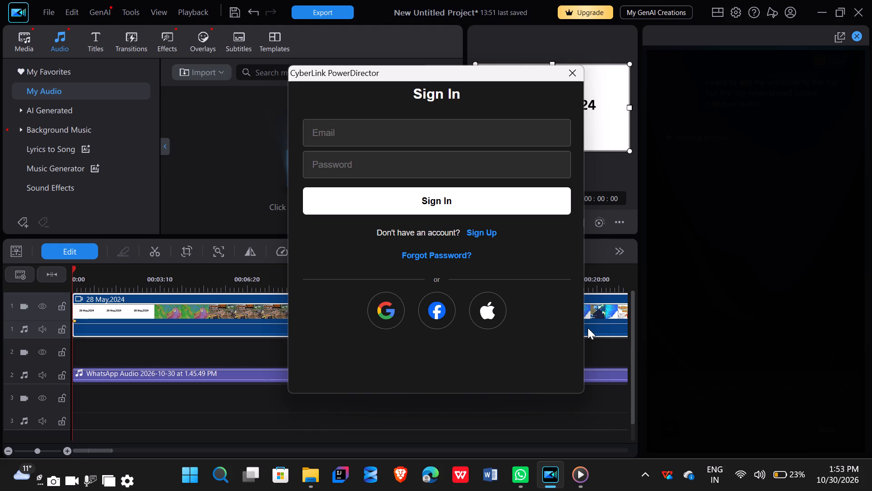
Start signing in to CyberLink PowerDirector with a Google account.
click(394, 311)
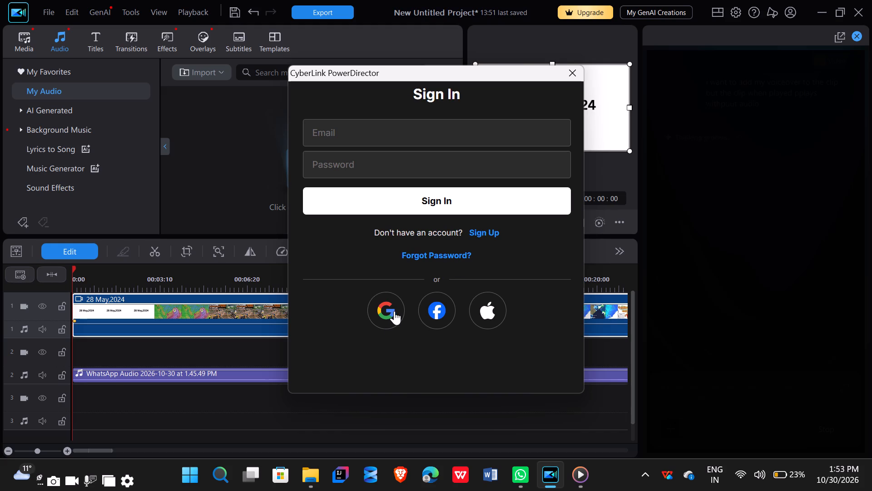
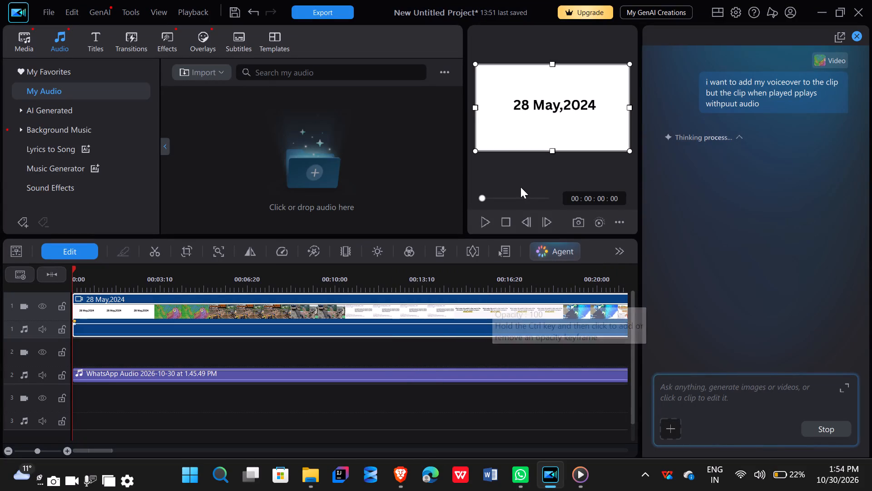
Play the opening second of the timeline to check the sound, and return the playhead to 00:00:00:00.
click(484, 223)
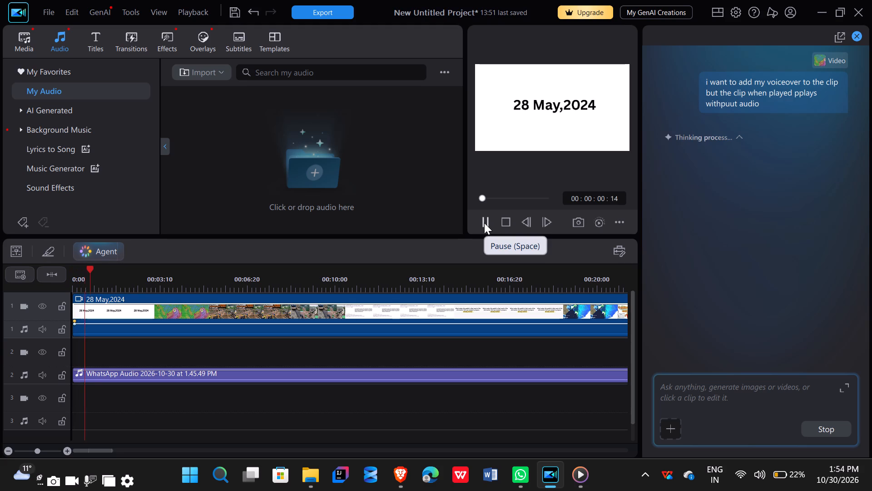
click(484, 223)
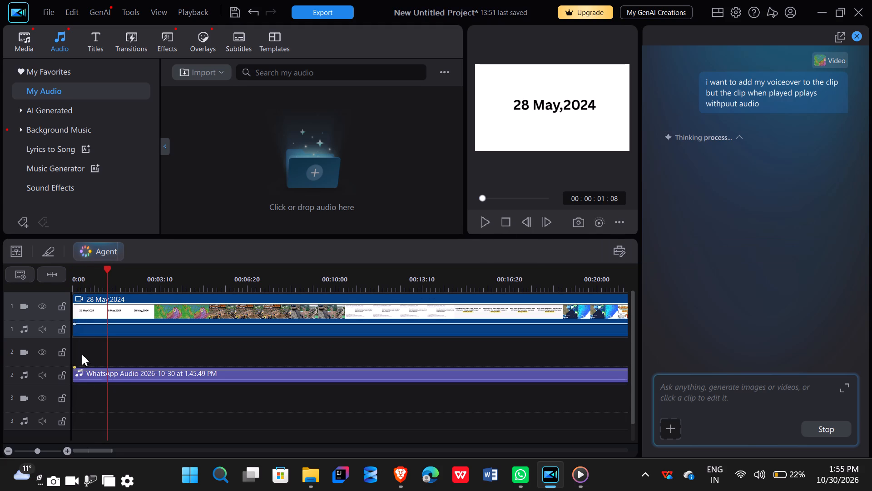
drag(109, 270, 53, 263)
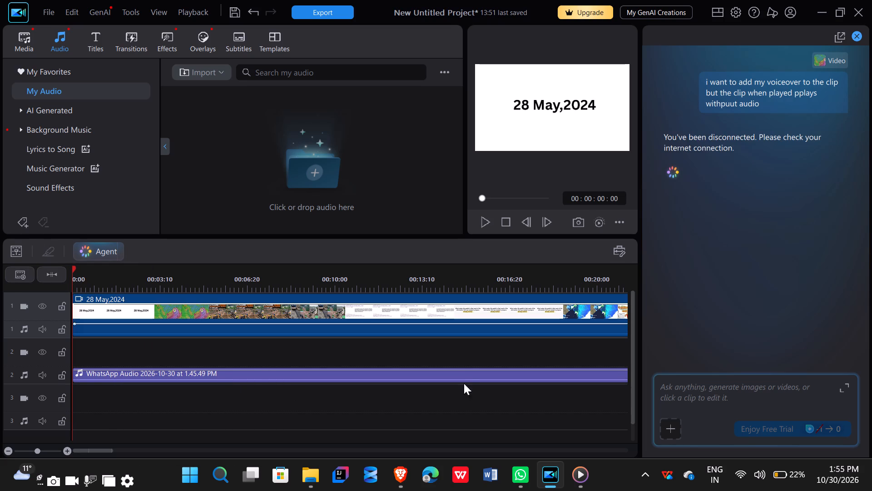
Check the computer's network connection and system volume in the Windows quick settings.
click(748, 485)
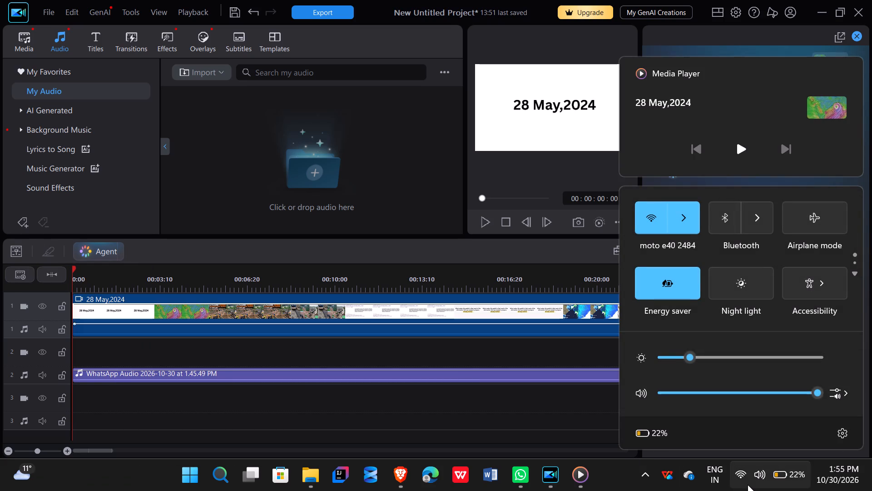
click(748, 485)
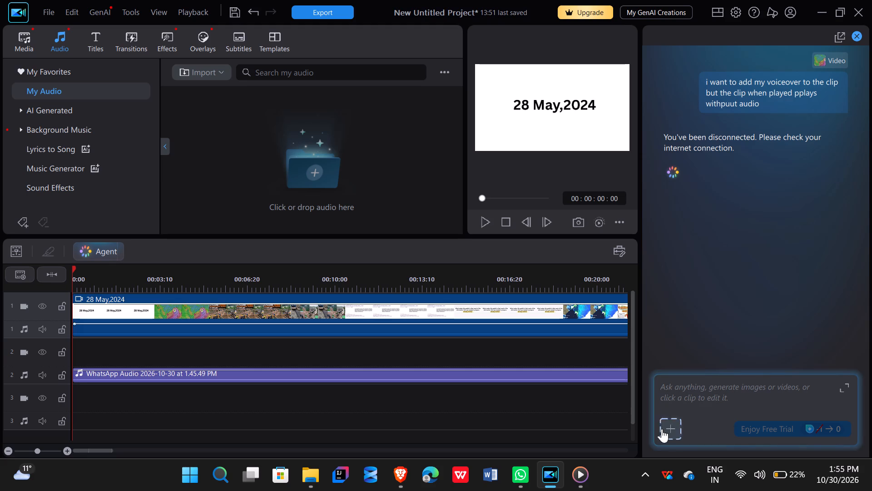
Close the AI Agent chat.
click(857, 33)
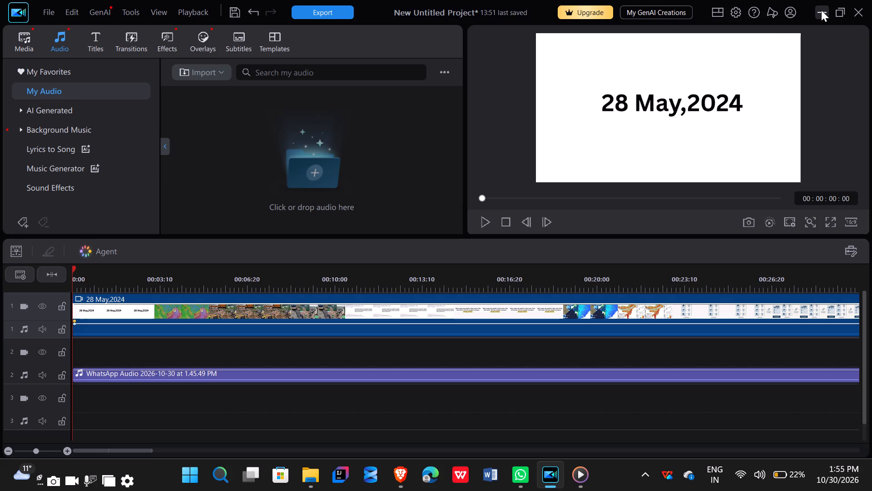
Start closing the PowerDirector project window.
click(867, 9)
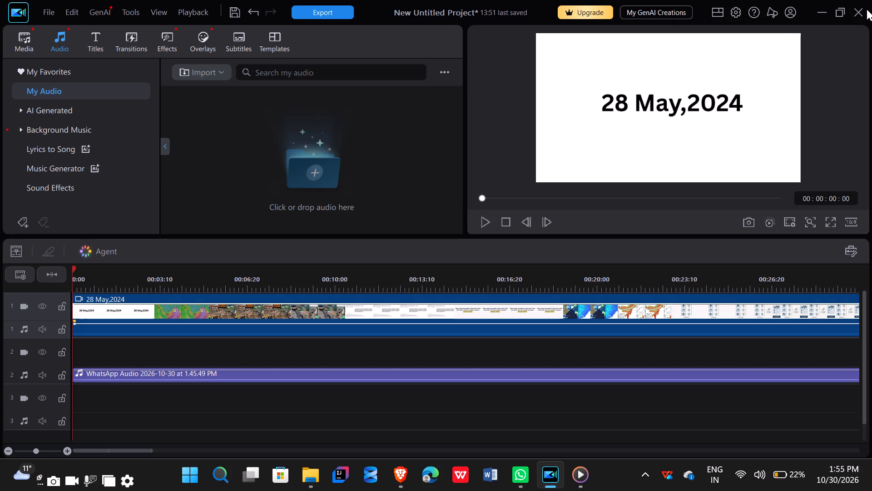
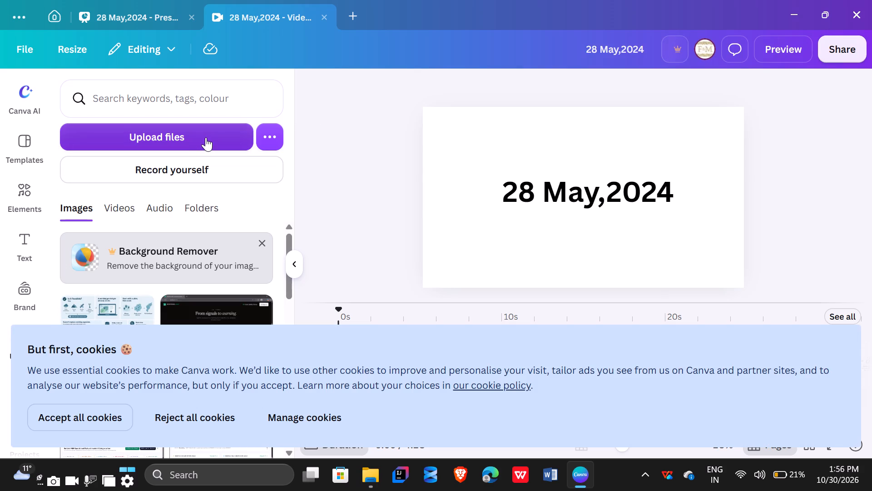
Accept all cookies in Canva.
click(85, 423)
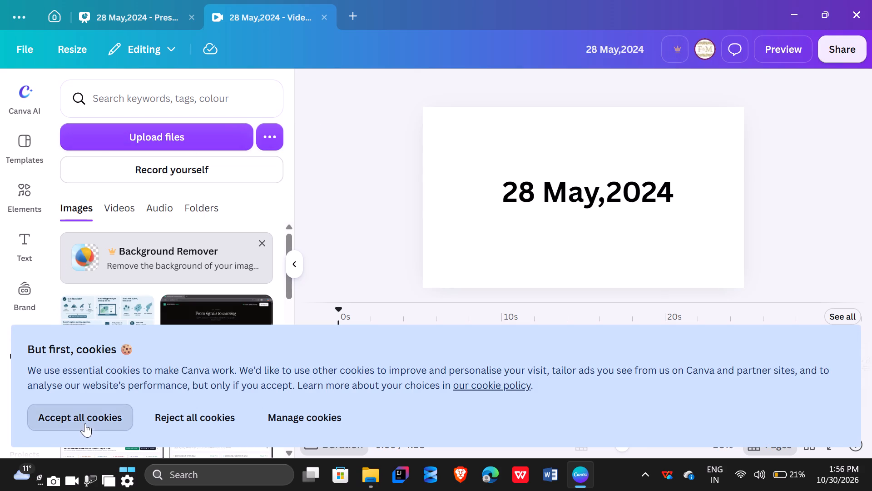
Upload the WhatsApp Audio file from the Music folder to the Canva uploads.
click(178, 133)
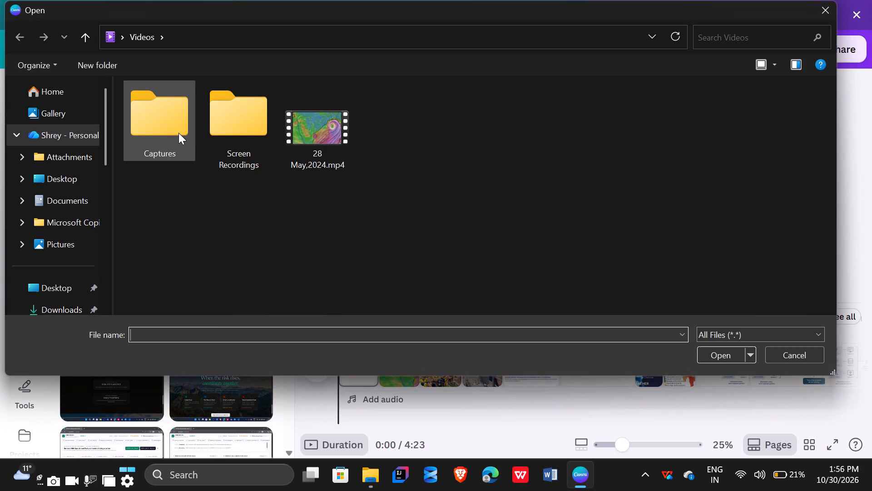
click(63, 126)
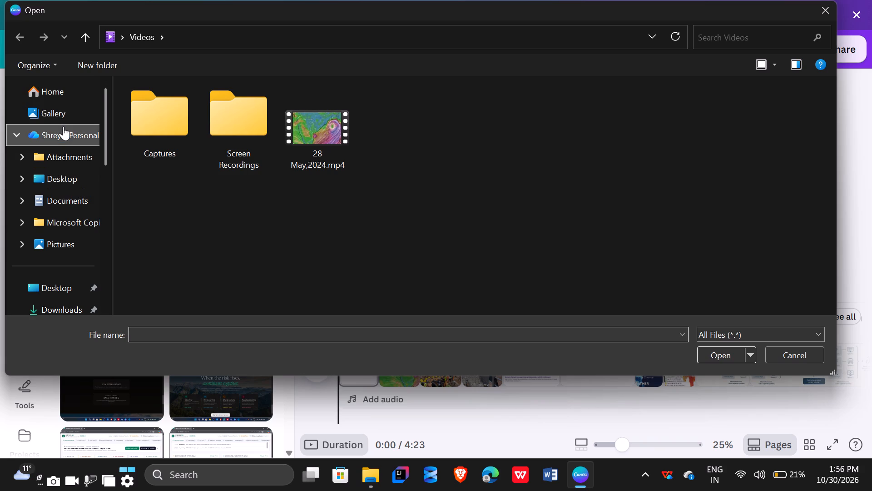
scroll(242, 185, down, 3)
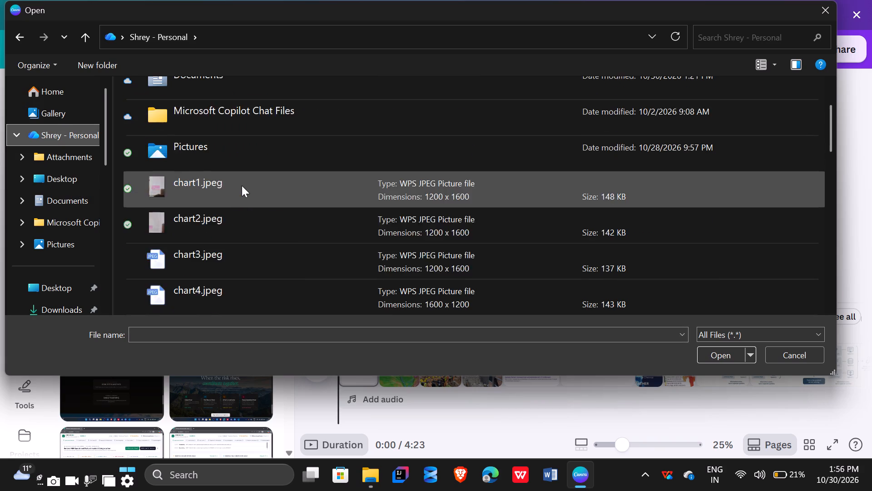
scroll(242, 185, down, 7)
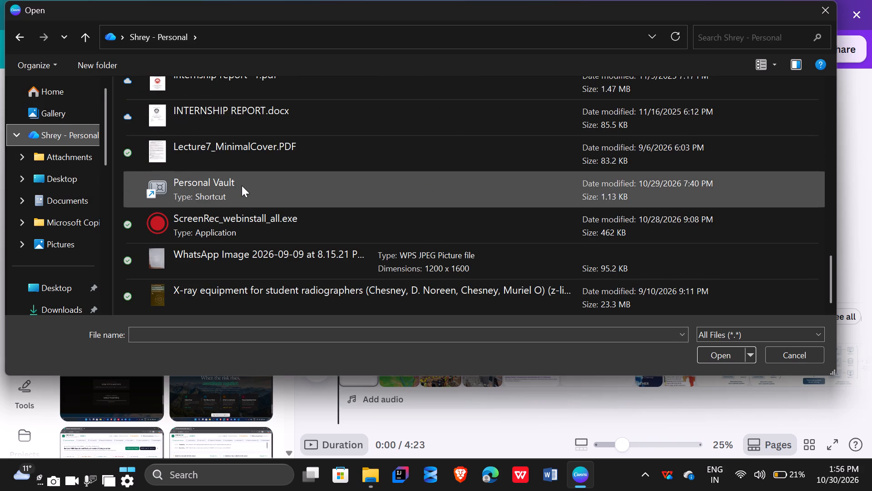
scroll(64, 278, down, 1)
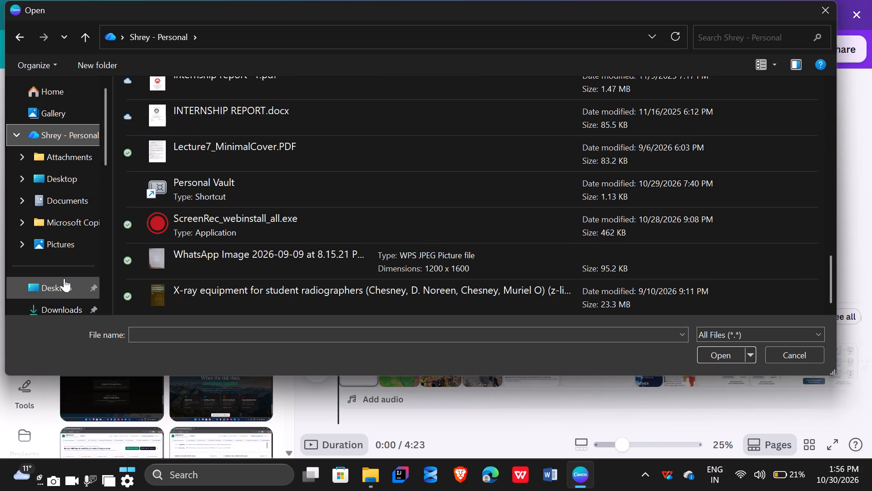
scroll(64, 278, down, 1)
ctrl+scroll(64, 278, up, 1)
ctrl+scroll(64, 278, down, 1)
scroll(64, 278, down, 1)
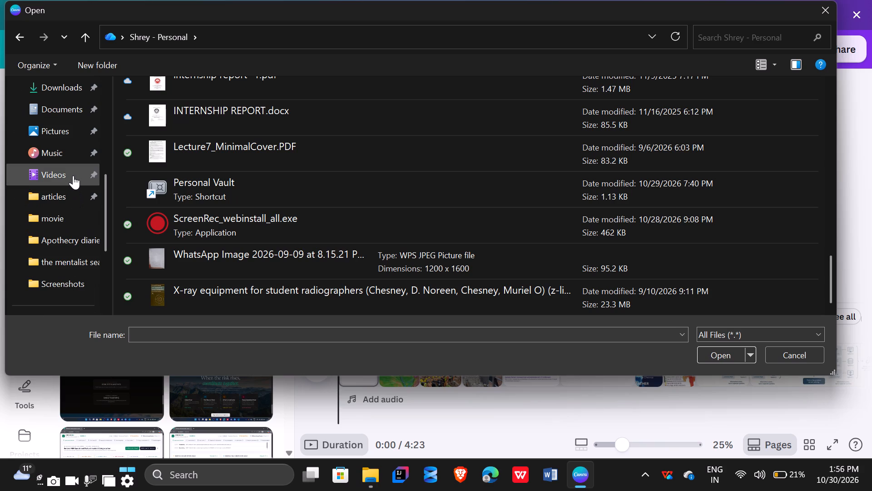
click(69, 162)
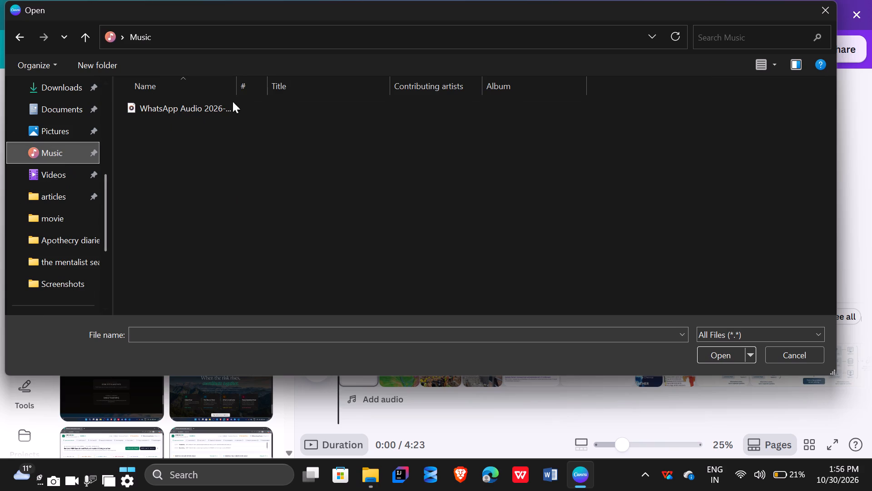
double_click(228, 107)
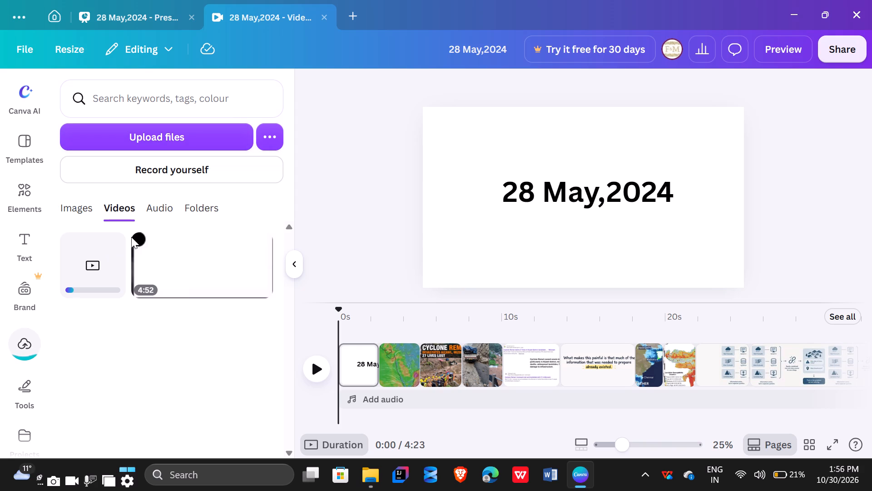
Check the uploaded audio files for the WhatsApp audio and view the options of the 4:39 voice recording.
click(162, 206)
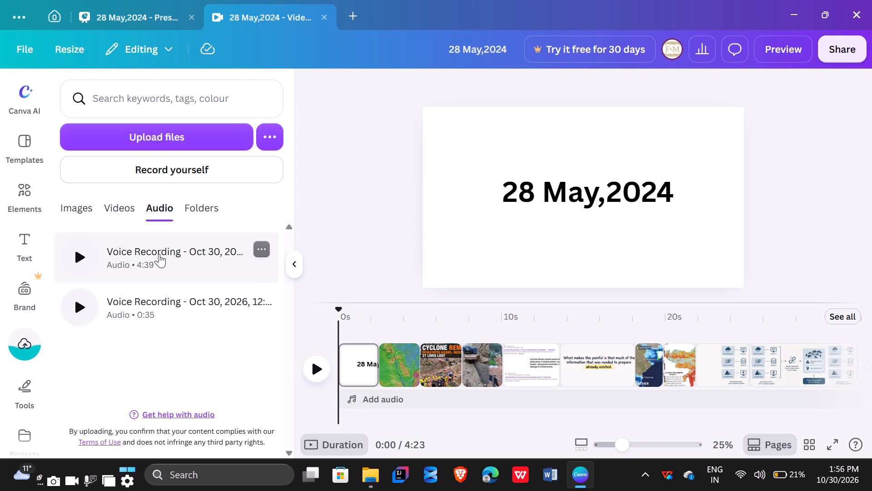
click(264, 248)
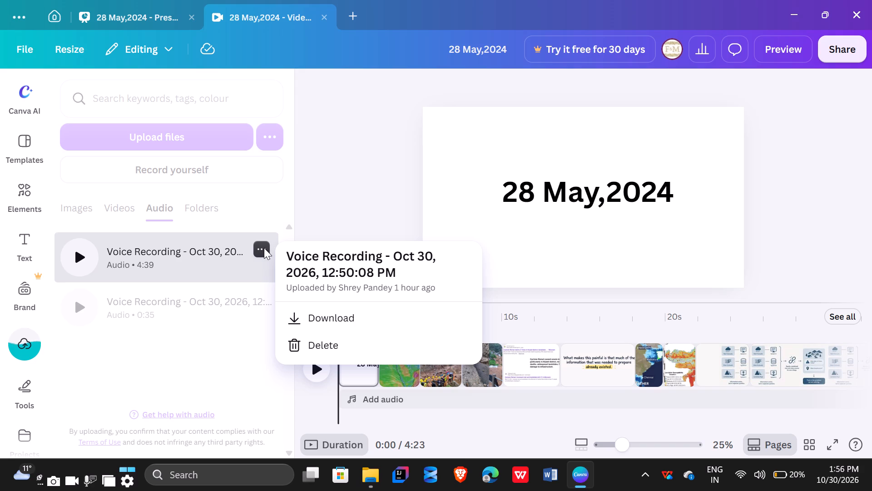
click(264, 248)
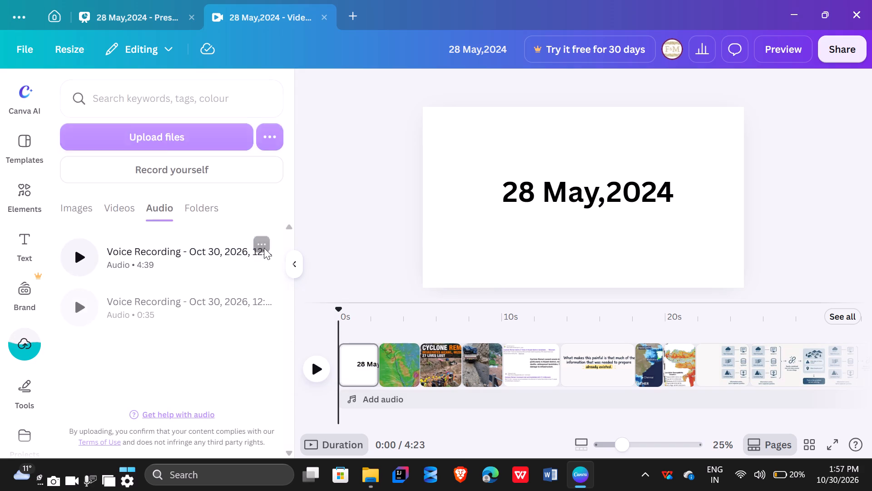
Place the 4:28 upload from the uploaded videos onto the first page of the 28 May,2024 timeline.
click(123, 204)
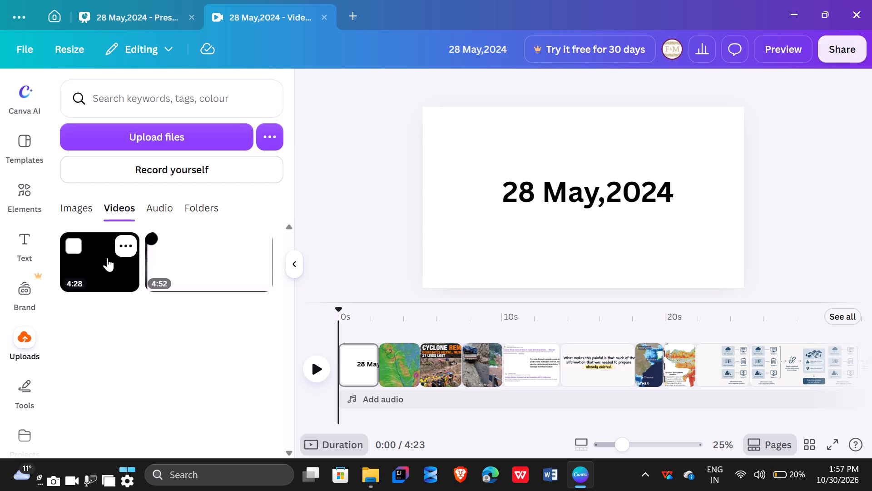
drag(108, 258, 434, 406)
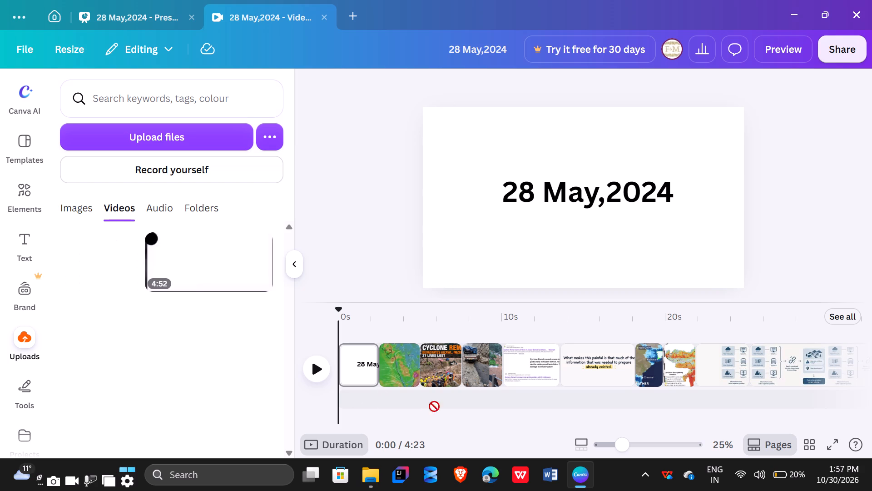
drag(434, 406, 431, 384)
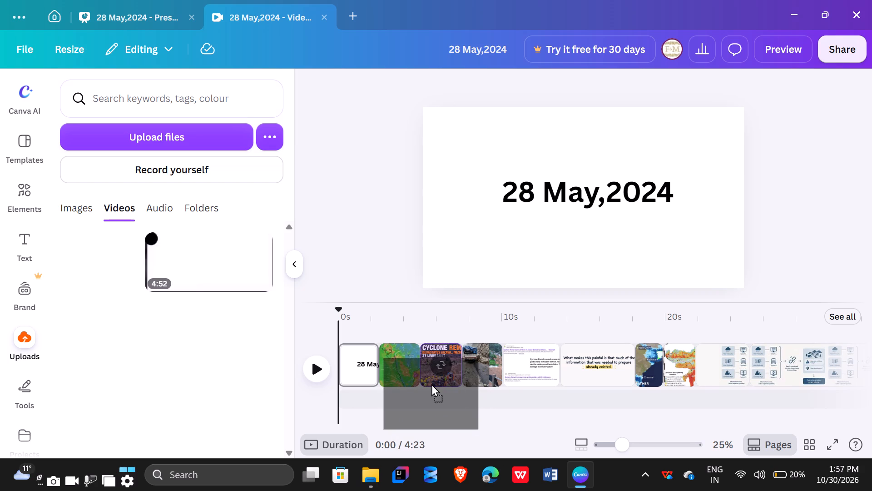
drag(431, 384, 358, 350)
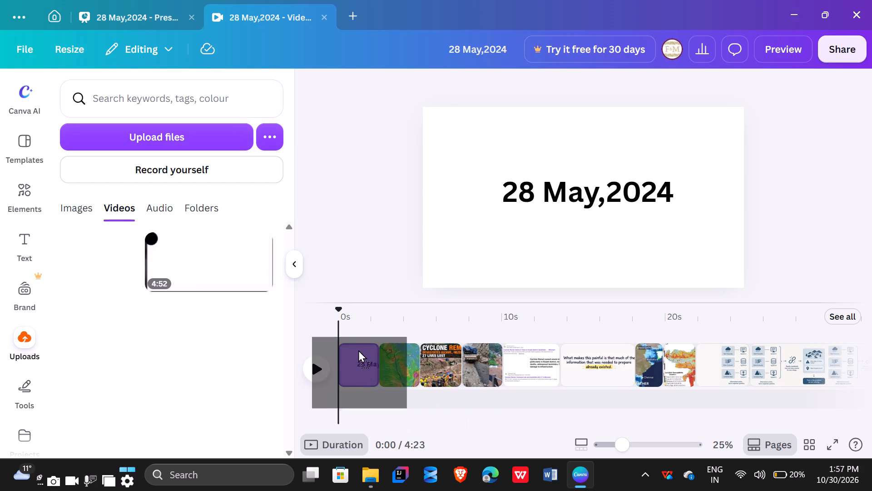
drag(358, 350, 364, 366)
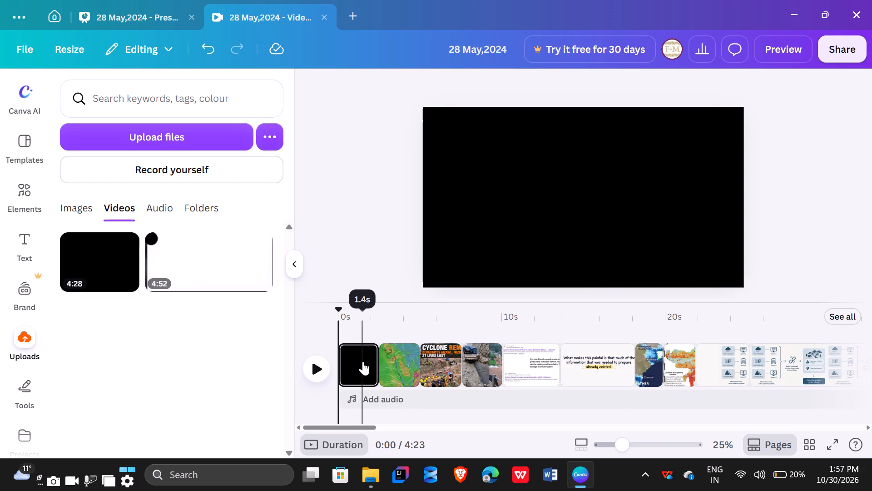
Undo the placement of the 4:28 upload on the first page and check that upload's available options.
click(124, 246)
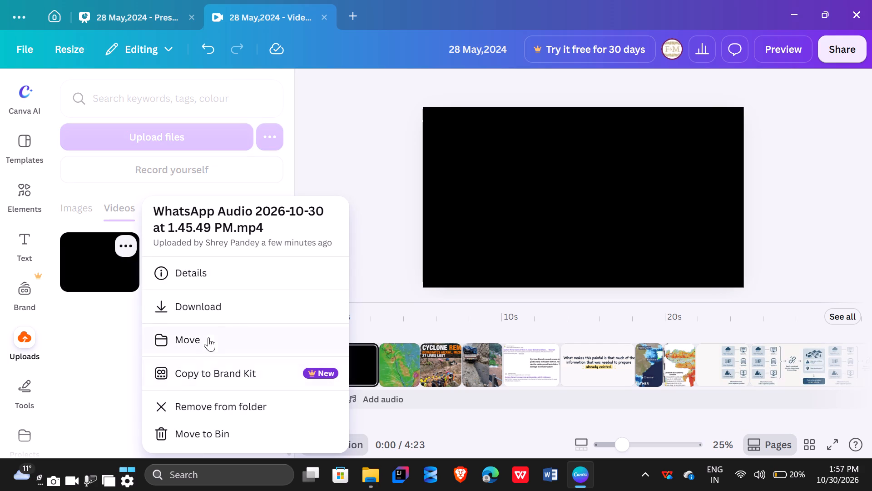
click(109, 356)
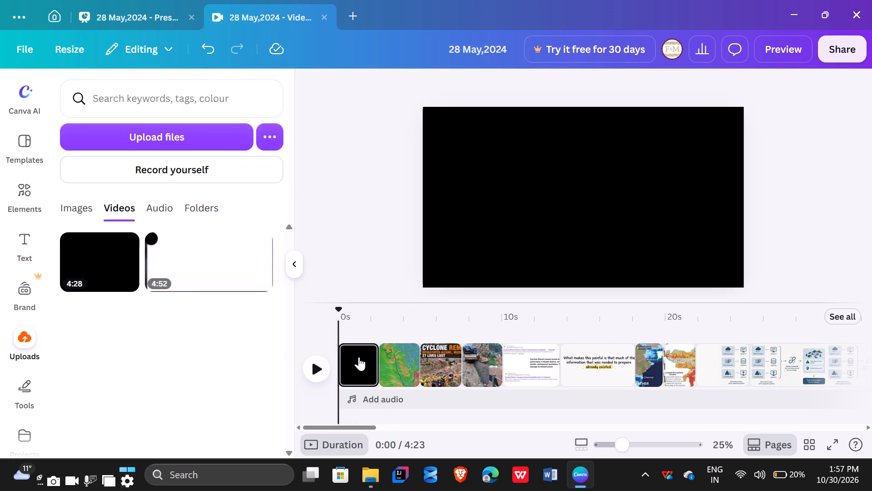
key(ctrl+z)
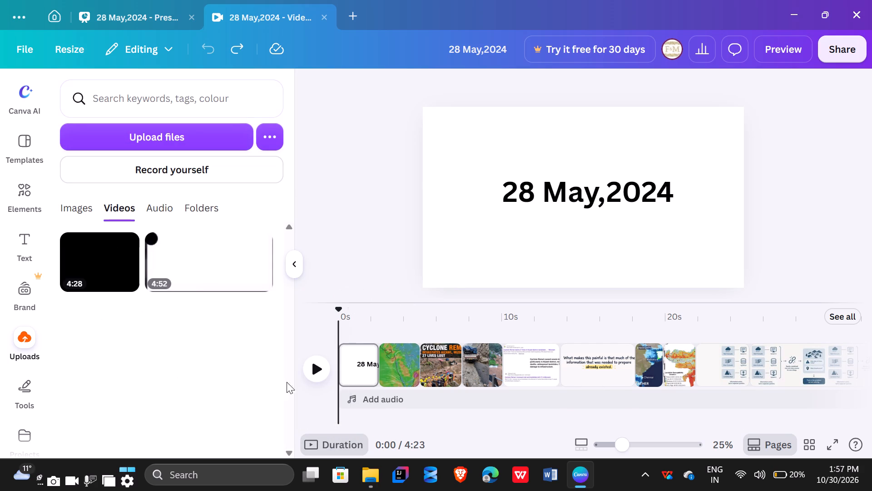
click(131, 241)
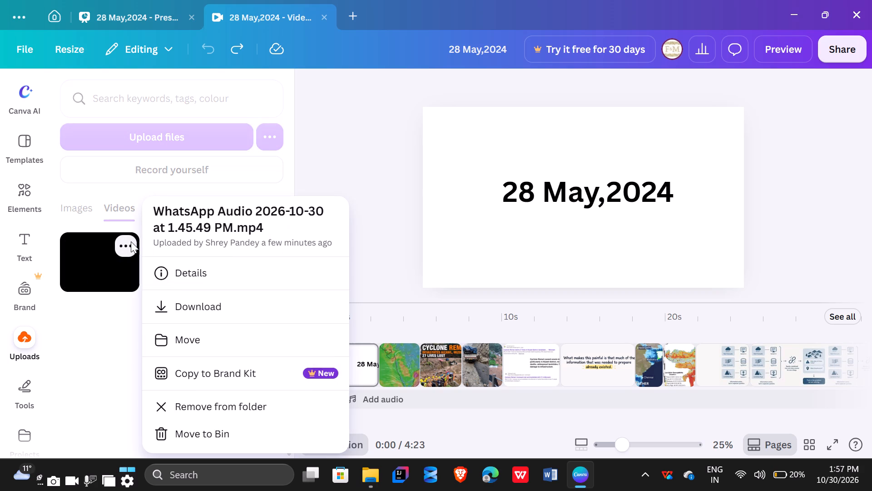
click(119, 339)
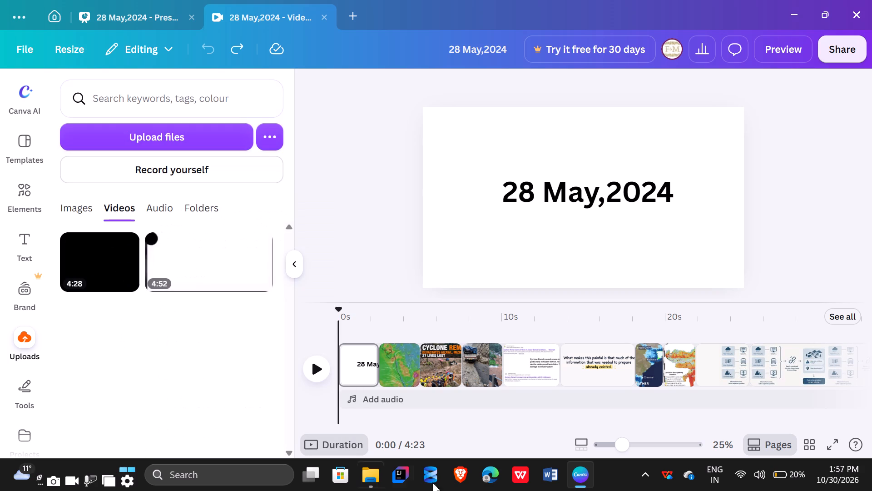
Switch to File Explorer, open the Music folder and check the actions available for the WhatsApp Audio file.
click(366, 481)
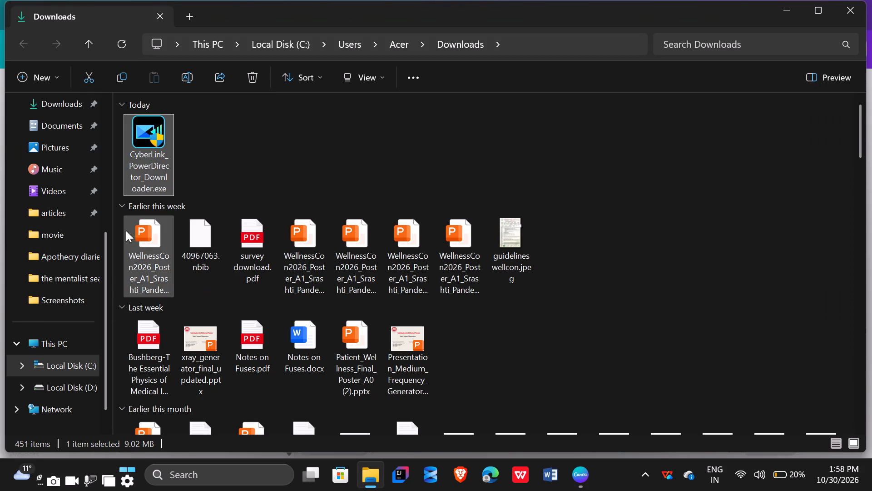
scroll(76, 179, down, 1)
scroll(76, 179, up, 1)
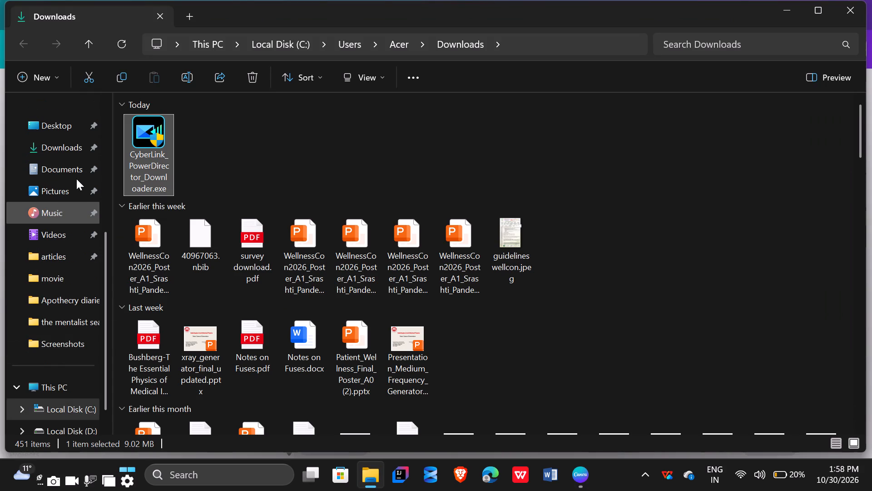
scroll(76, 179, up, 1)
click(59, 219)
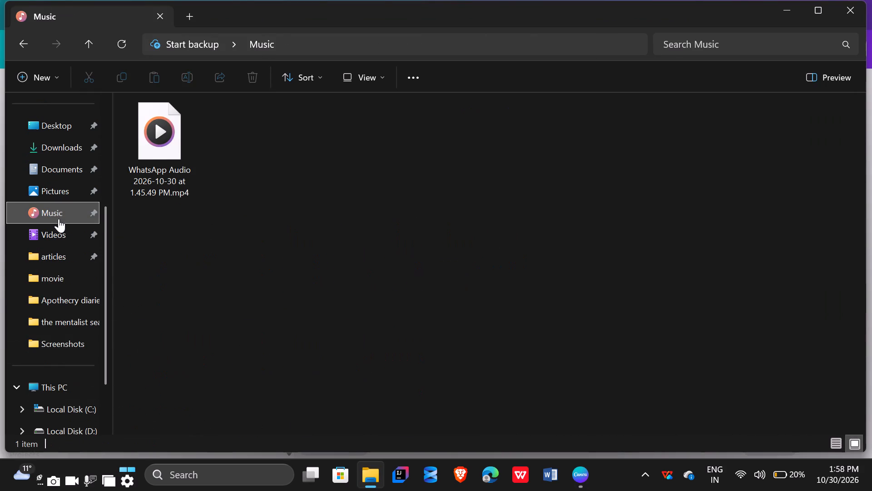
right_click(178, 173)
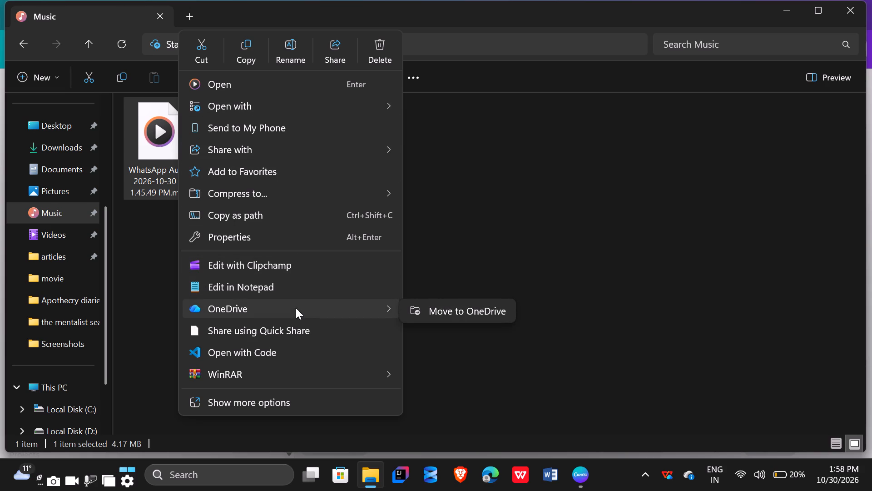
click(523, 208)
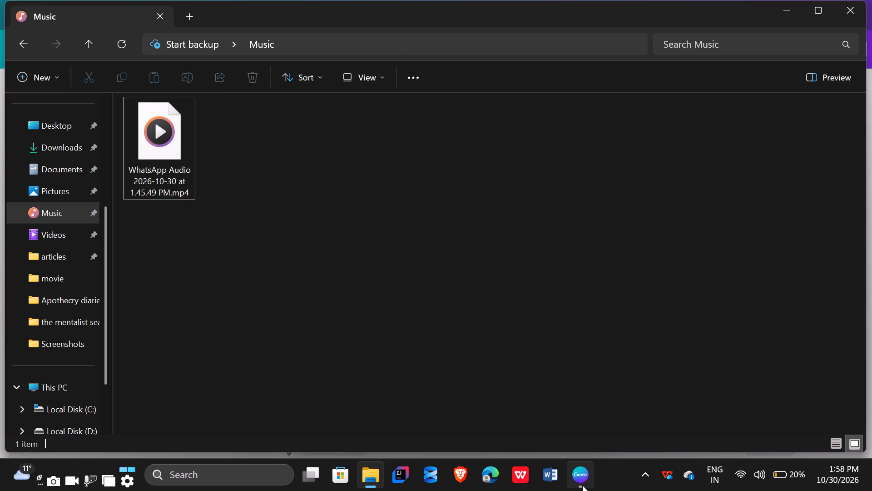
Switch back to Canva, browse the audio library for the timeline's audio track, and minimise the Canva window.
click(582, 485)
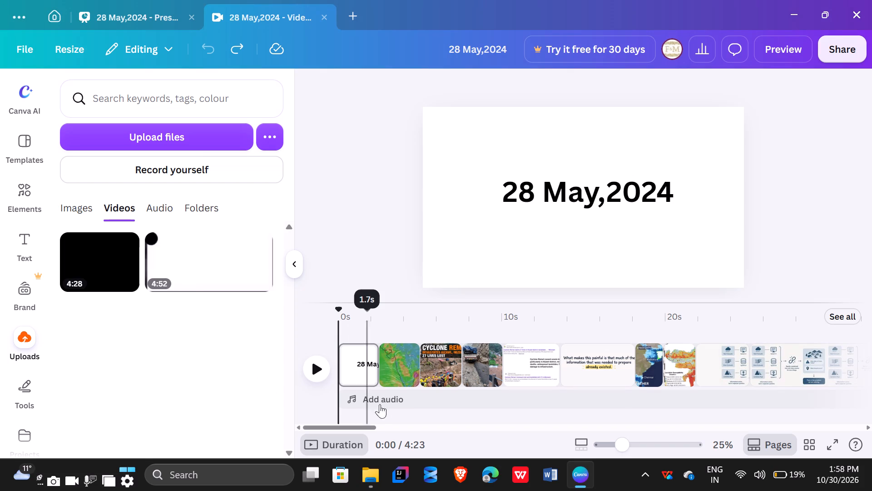
click(391, 399)
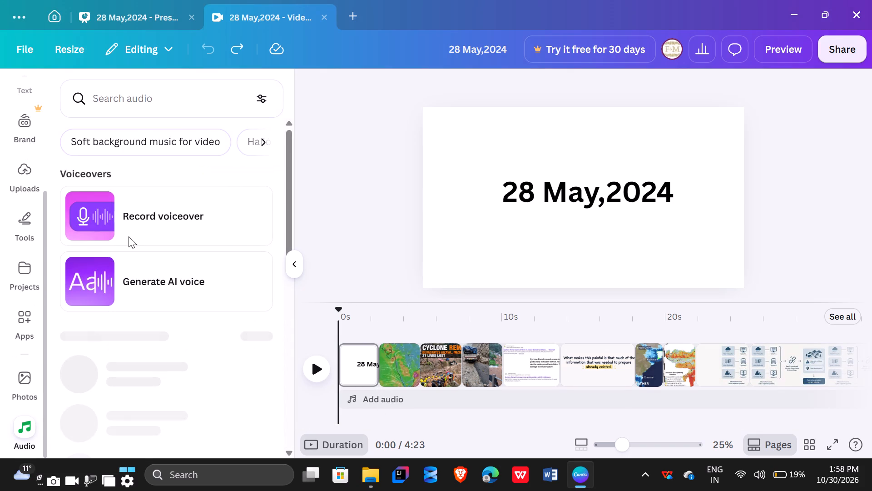
scroll(191, 281, down, 3)
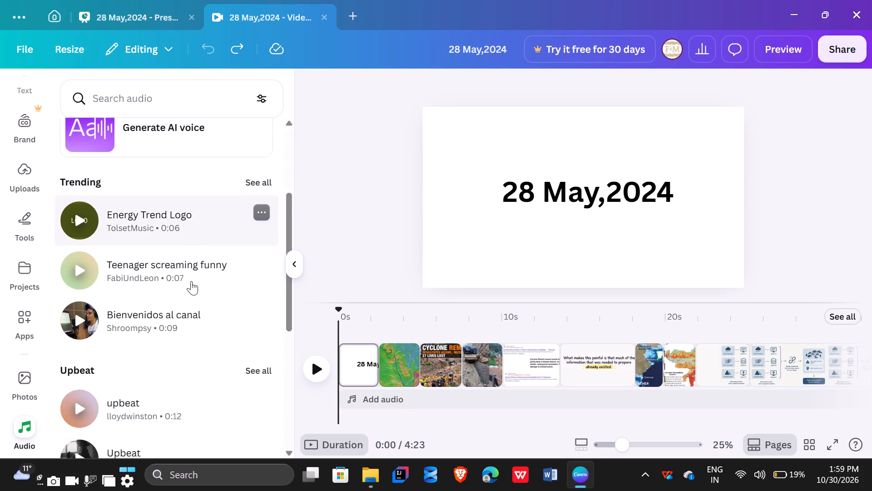
scroll(191, 281, down, 5)
scroll(191, 281, up, 1)
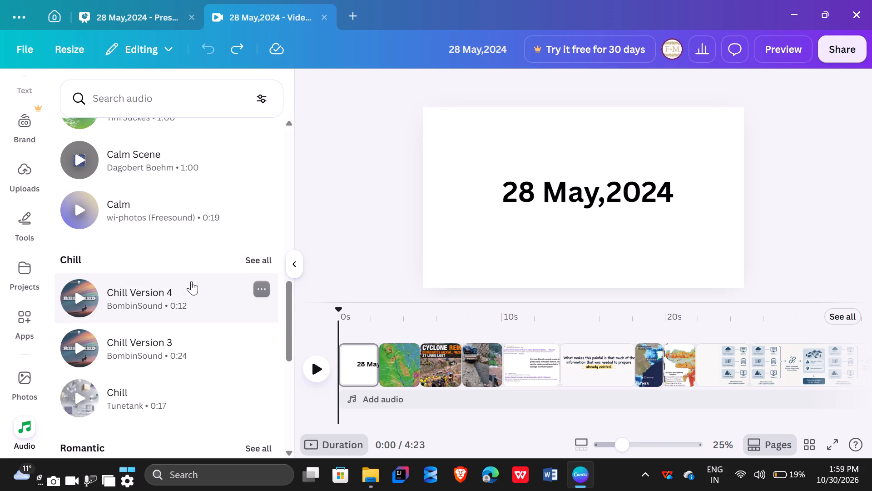
scroll(191, 281, down, 1)
scroll(191, 281, up, 13)
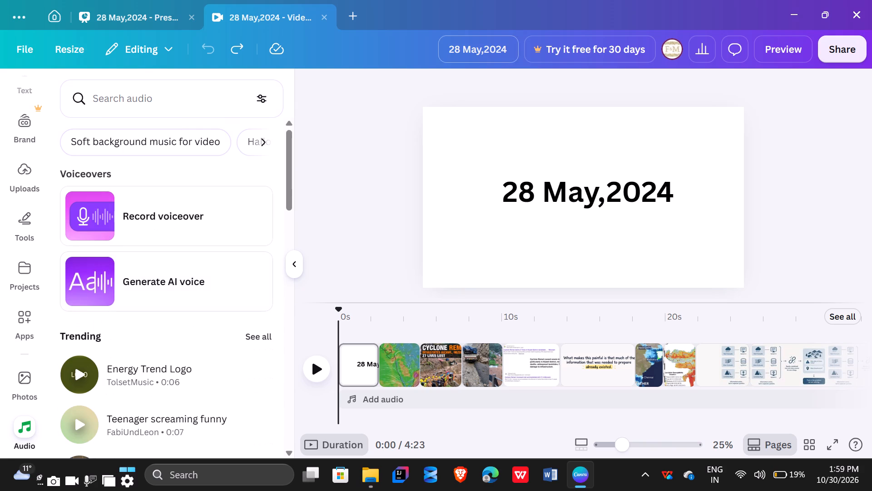
click(798, 11)
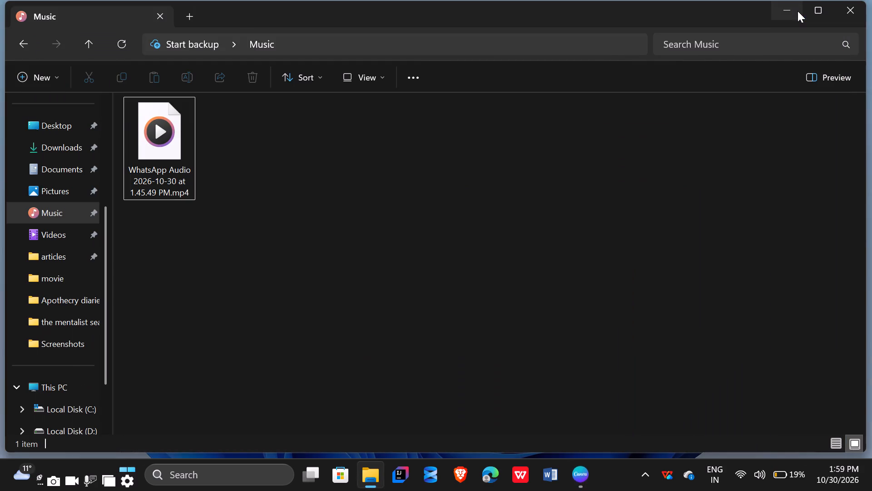
Switch to Microsoft Edge, search the web for "extract audio from video" and open FreeConvert's Video to MP3 Converter.
click(798, 11)
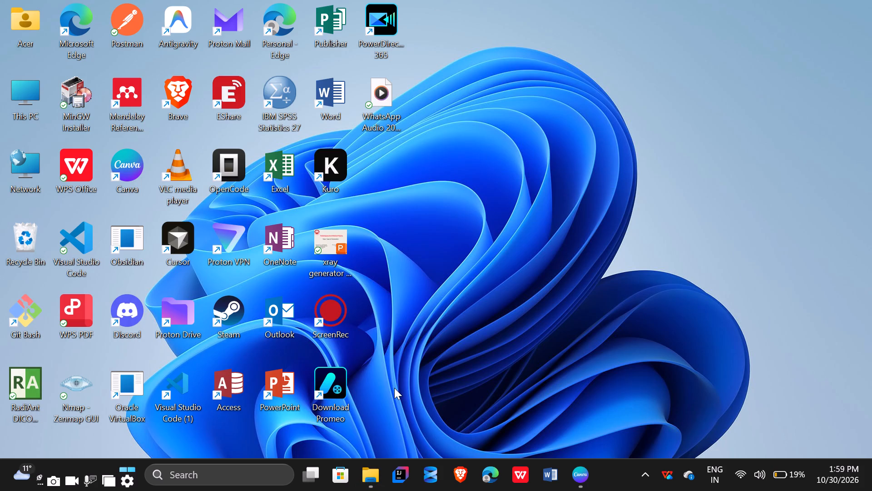
click(490, 477)
text(extrat)
key(BackSpace)
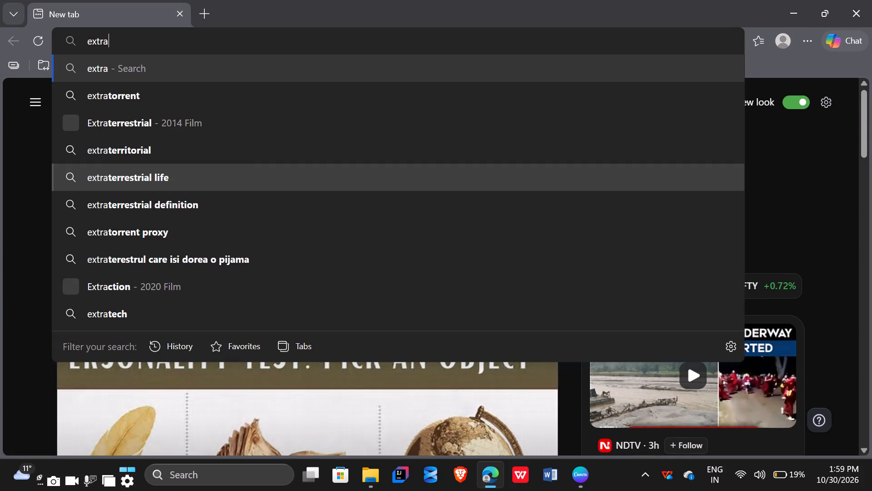
text(ct audio)
key(Return)
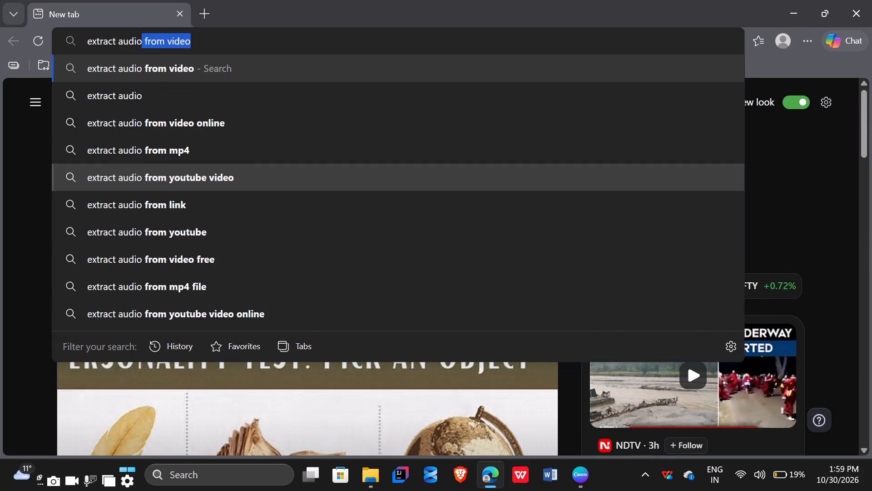
scroll(200, 314, down, 1)
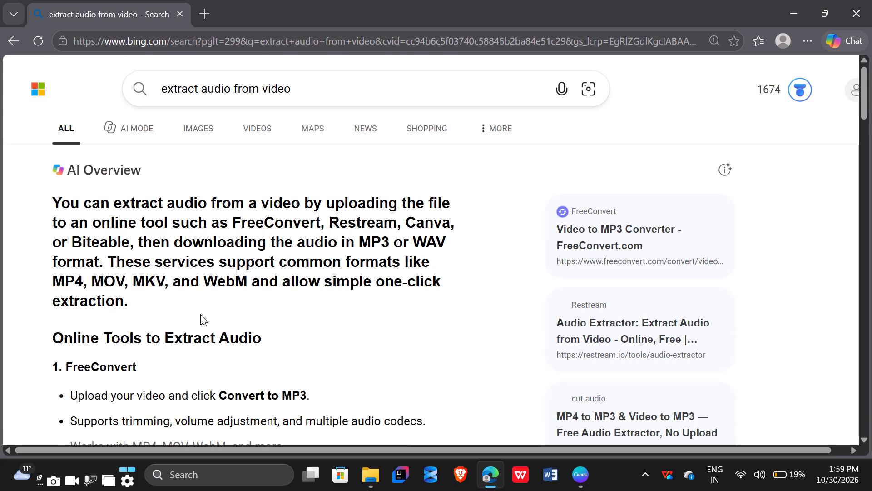
scroll(200, 314, down, 3)
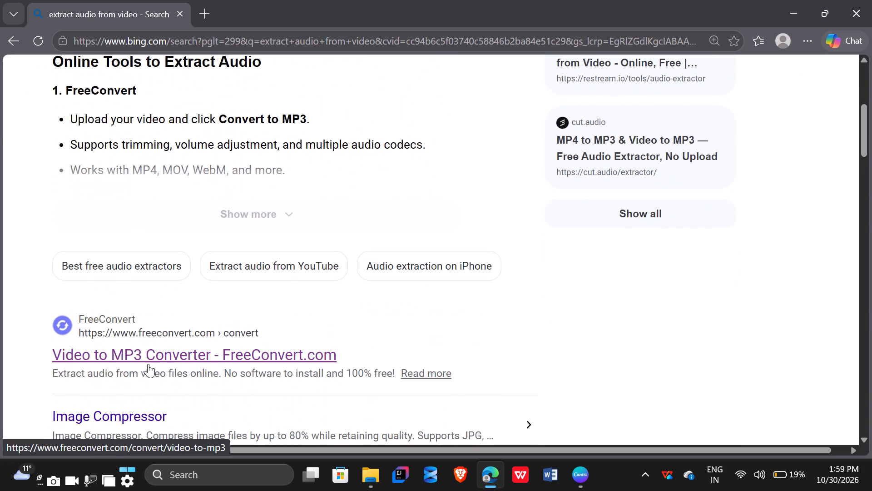
click(151, 356)
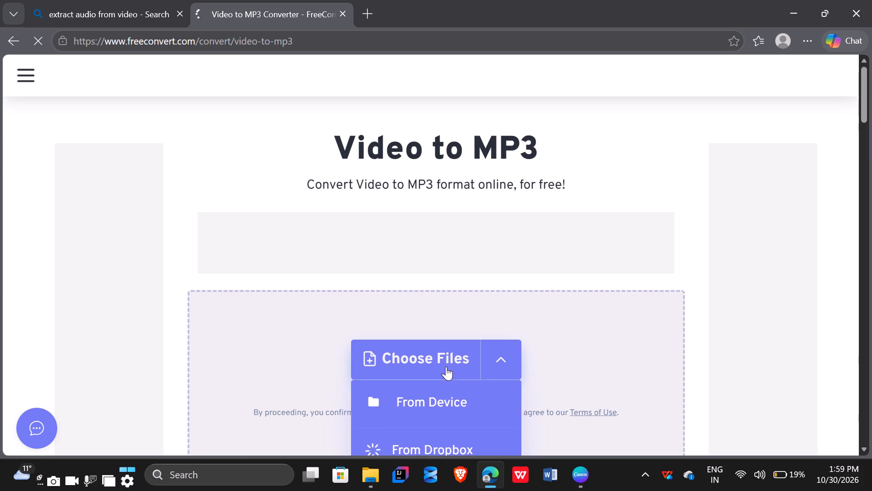
Choose WhatsApp Audio 2026-10-30 at 1.45.49 PM.mp4 from the Music folder as the file to convert to MP3.
click(446, 366)
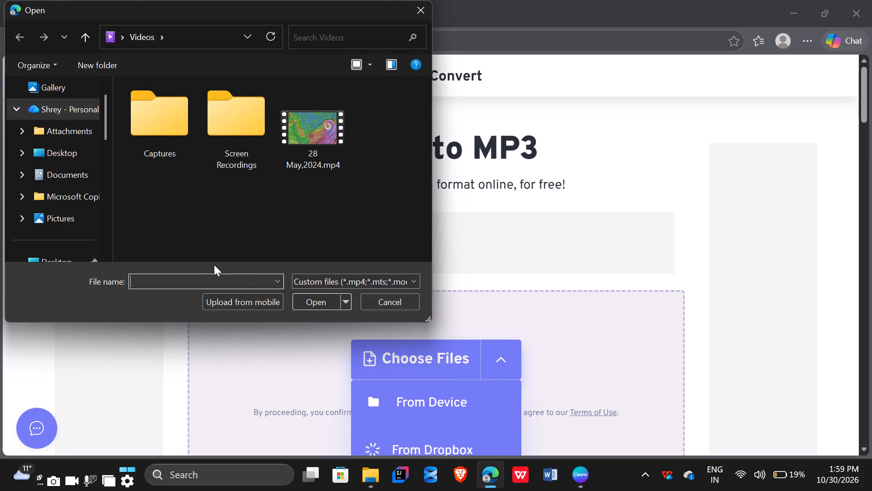
scroll(69, 208, down, 1)
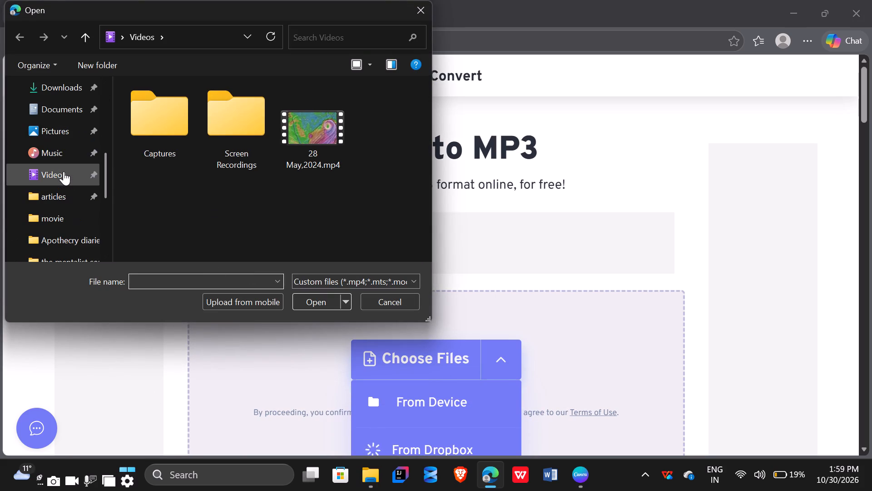
click(65, 158)
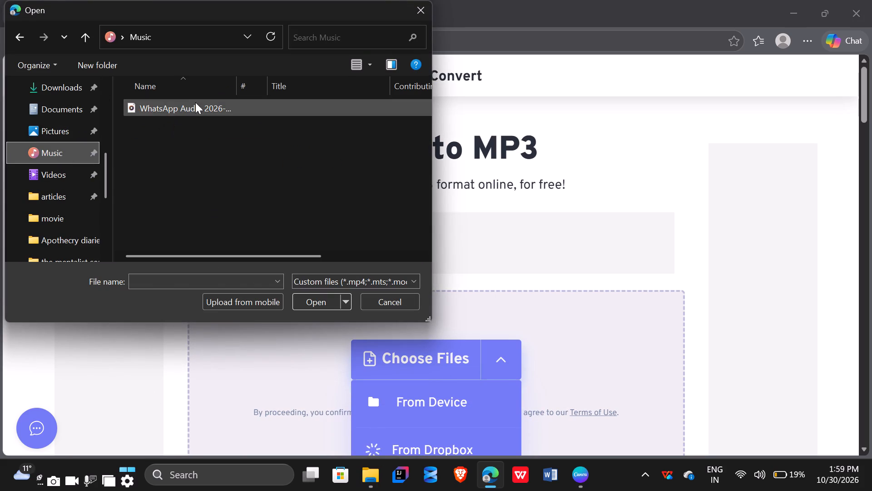
double_click(195, 102)
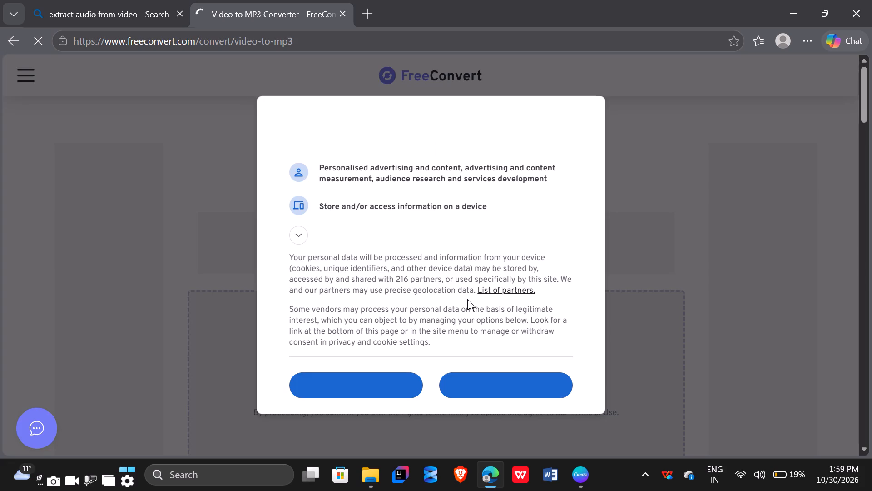
Respond to FreeConvert's personal data consent request.
click(519, 385)
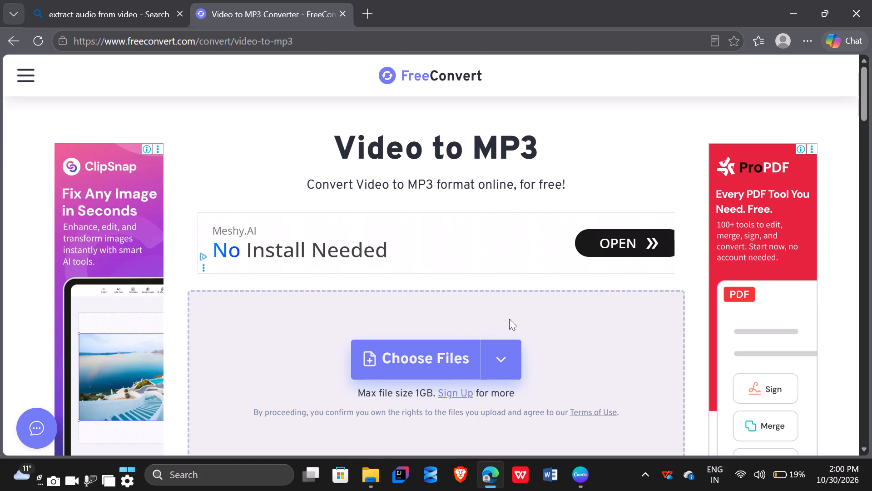
Examine the Video to MP3 page for the chosen file, the advanced audio settings and the way to start the conversion.
scroll(509, 319, down, 4)
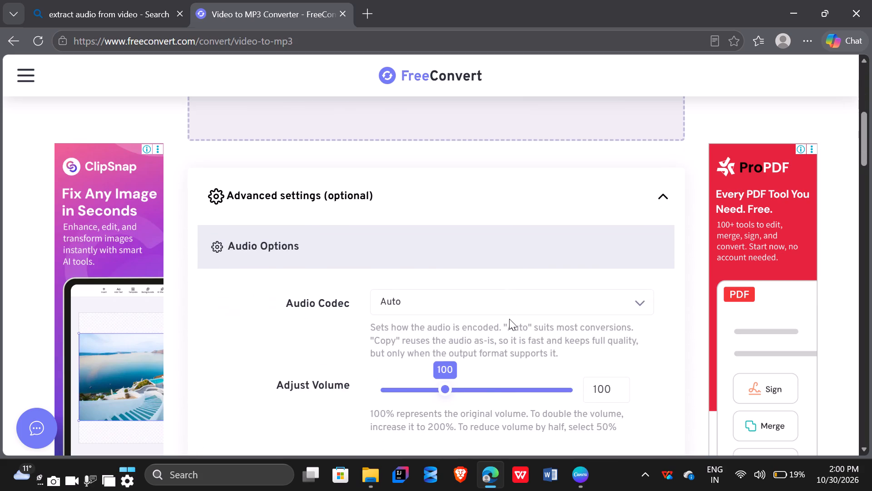
scroll(509, 319, down, 7)
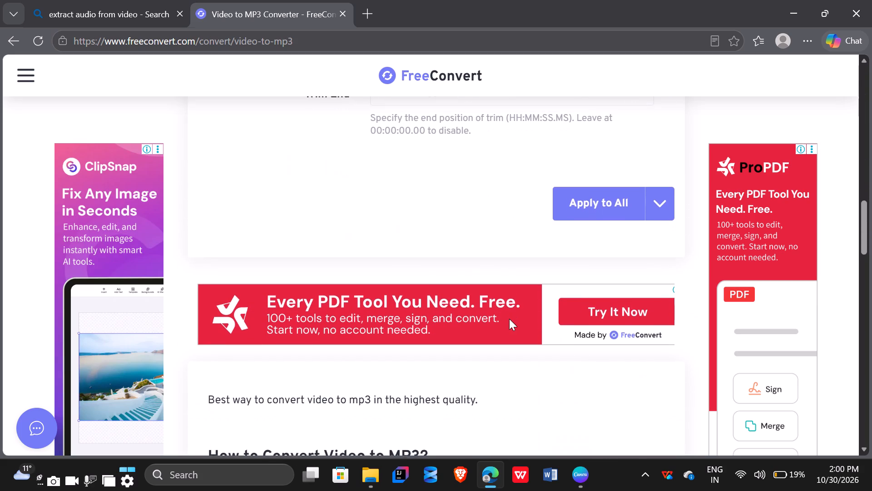
scroll(509, 319, down, 3)
scroll(509, 319, up, 9)
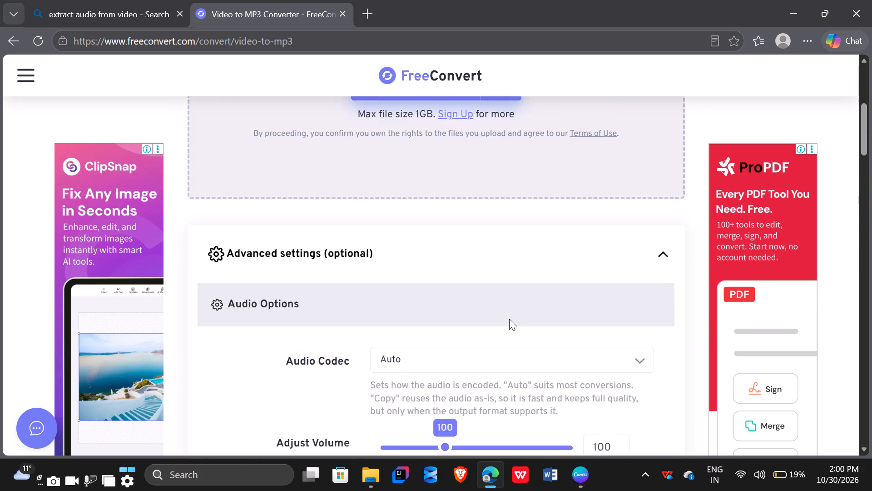
scroll(509, 319, up, 2)
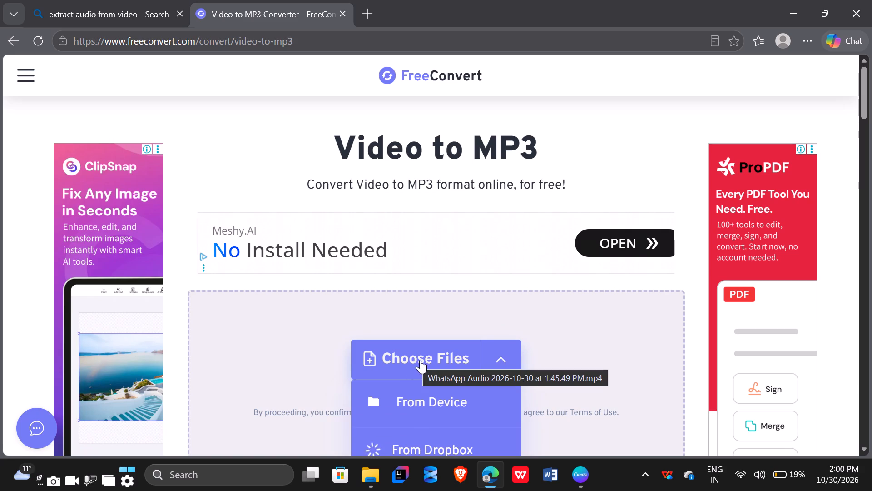
scroll(554, 337, down, 1)
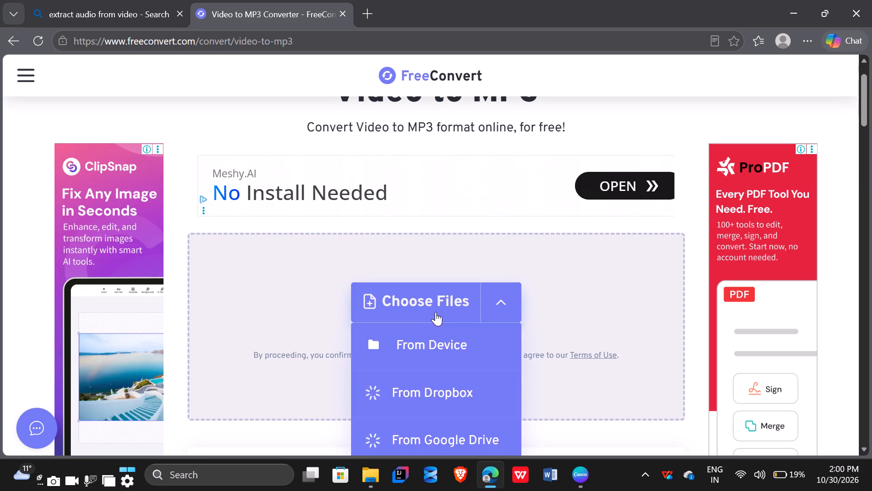
Choose WhatsApp Audio 2026-10-30 at 1.45.49 PM.mp4 from the Music folder again and start its conversion to MP3.
click(436, 312)
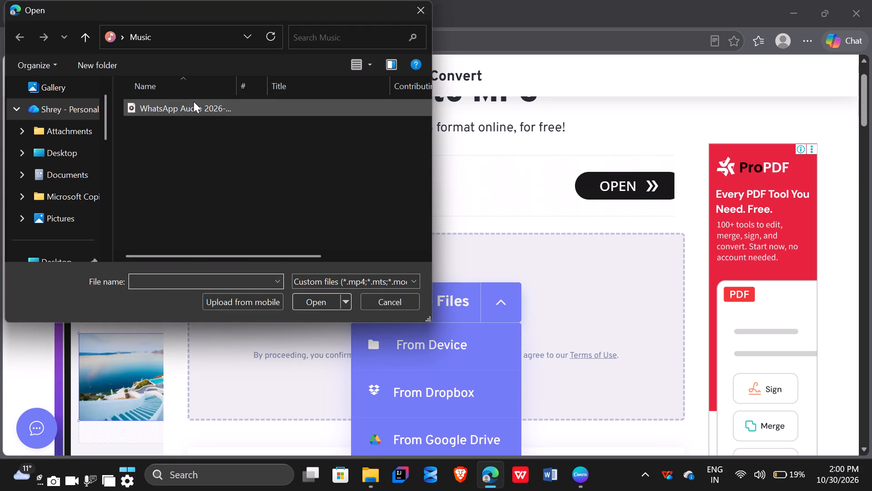
double_click(193, 101)
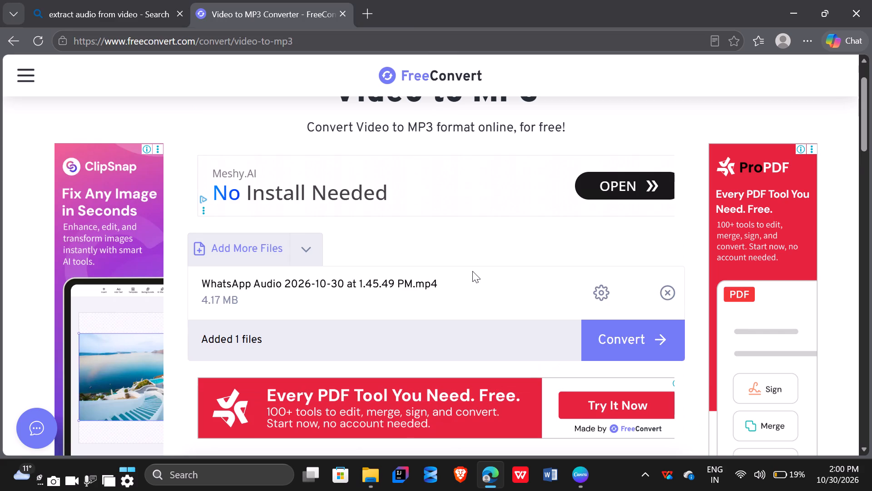
click(609, 336)
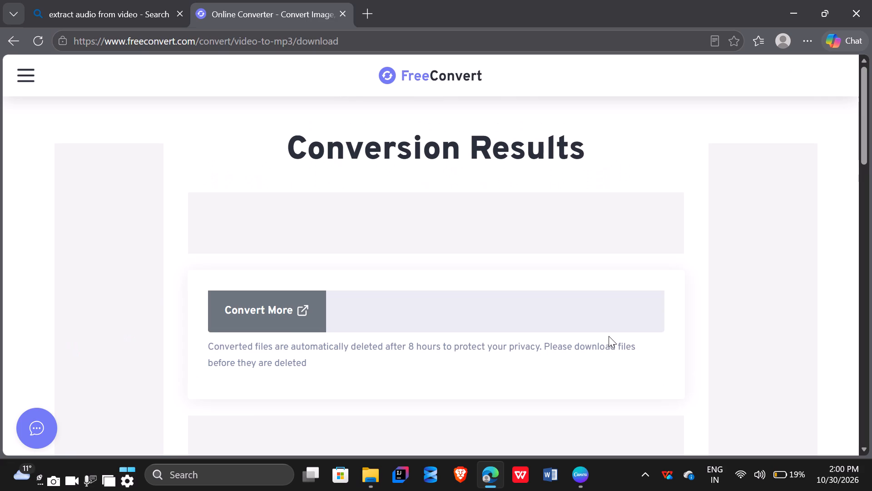
scroll(609, 336, down, 1)
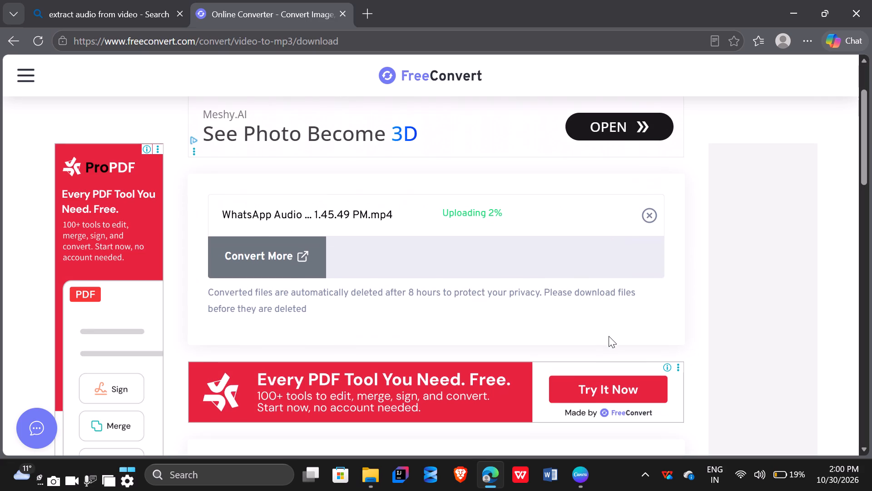
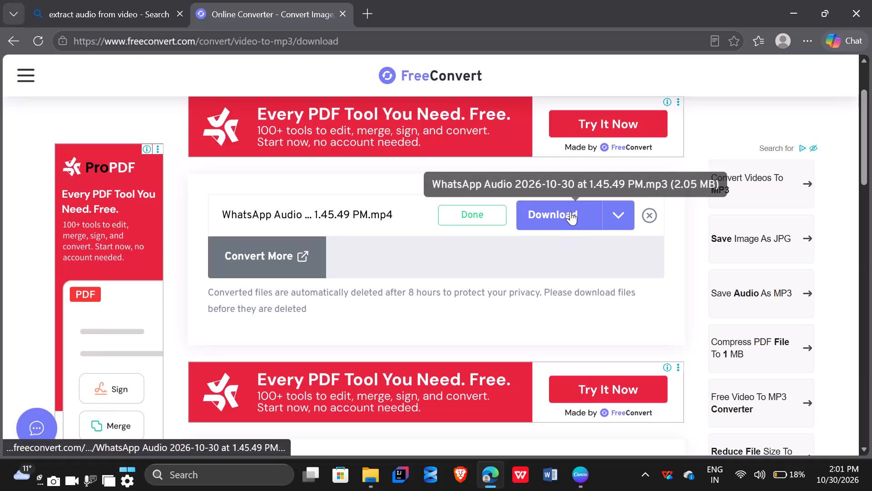
Download the converted WhatsApp Audio 2026-10-30 at 1.45.49 PM.mp3 and check where it is saved in the Downloads folder.
click(570, 211)
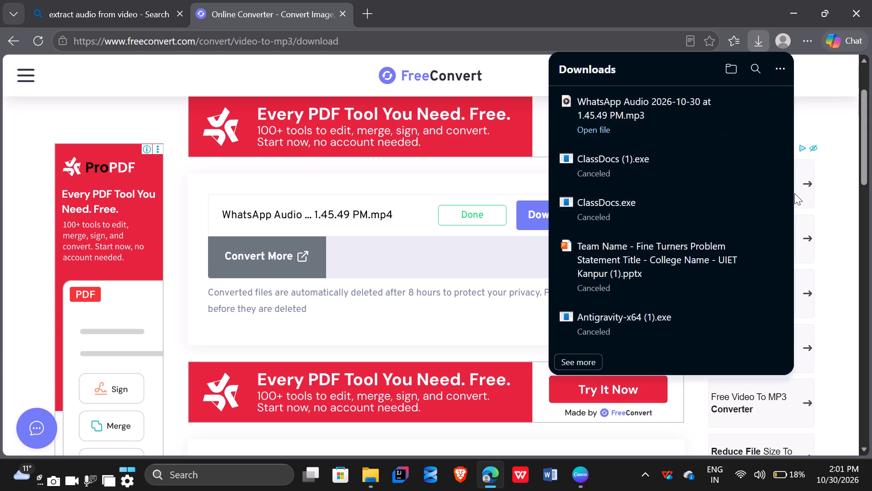
click(749, 119)
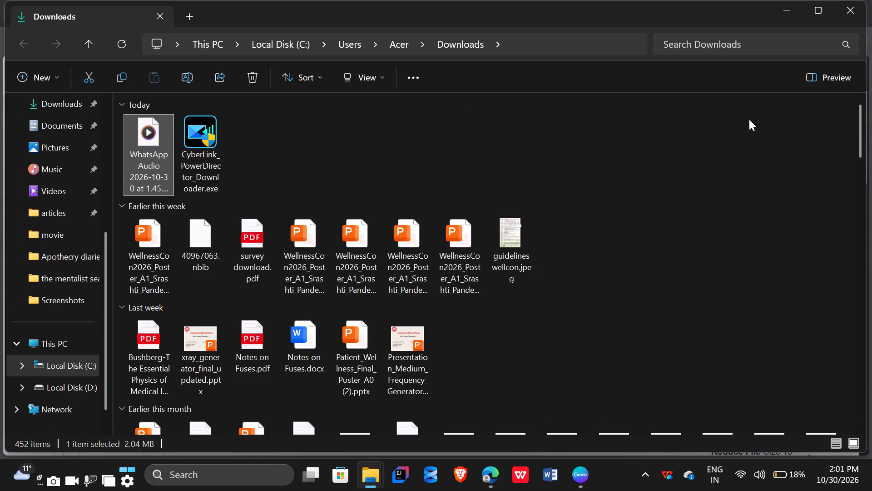
click(844, 16)
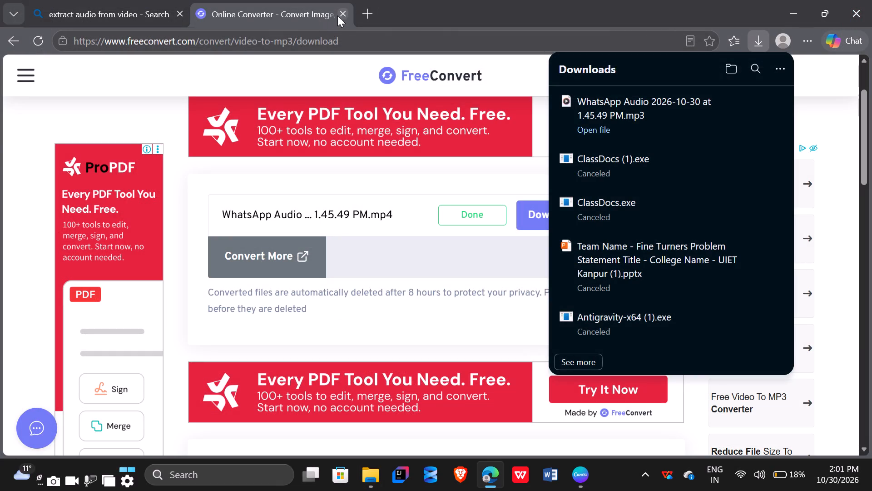
Close the FreeConvert page and the "extract audio from video" search page to leave the browser.
click(339, 14)
click(174, 13)
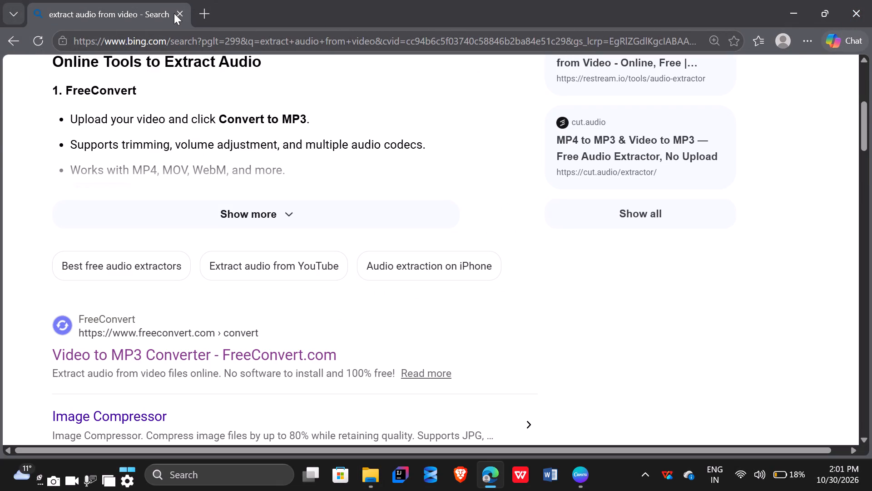
click(176, 13)
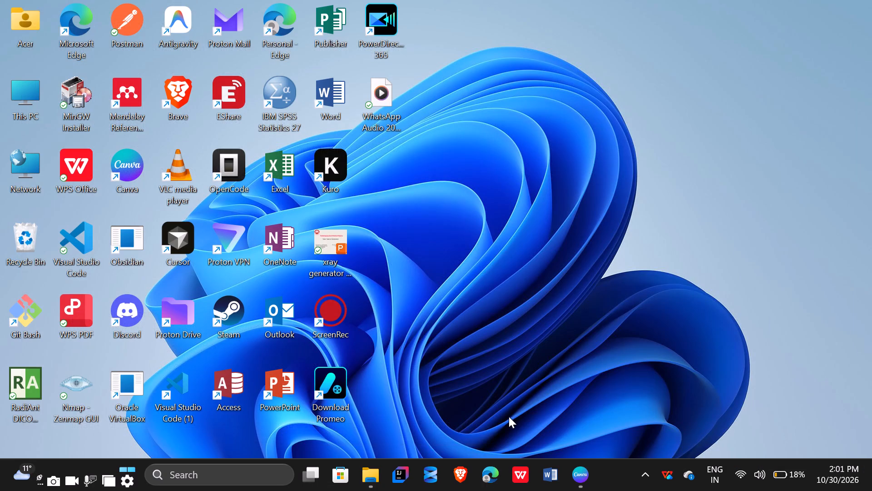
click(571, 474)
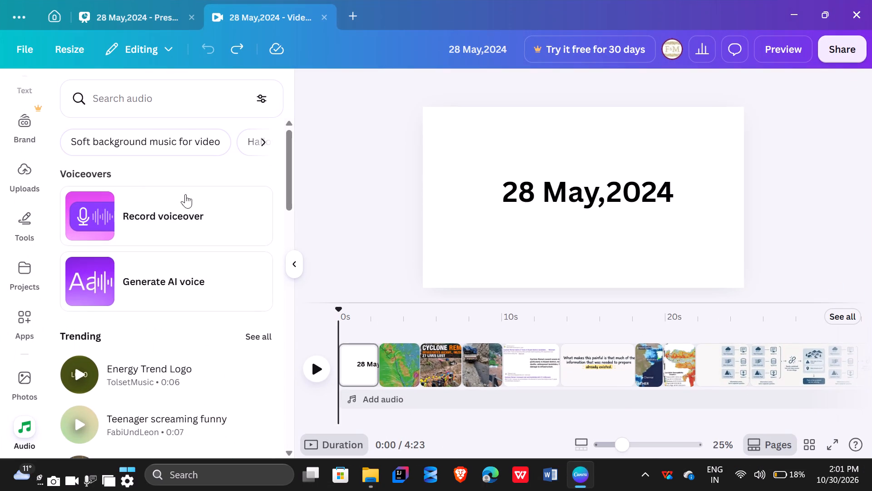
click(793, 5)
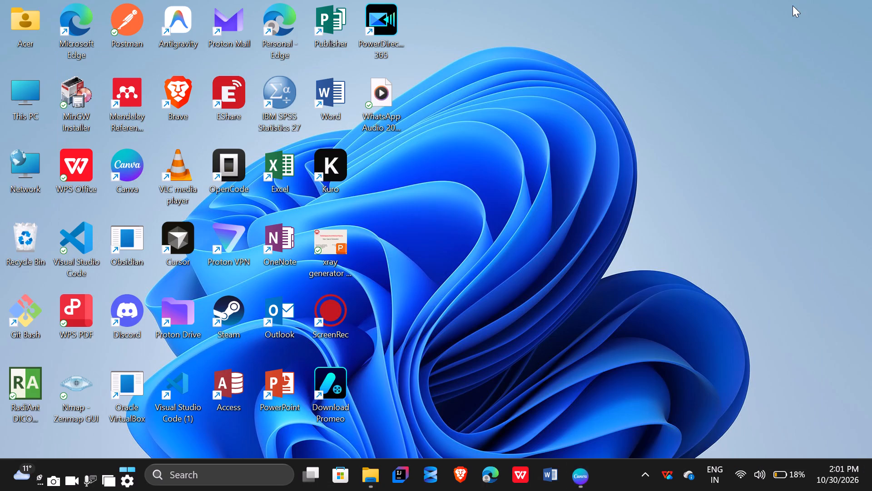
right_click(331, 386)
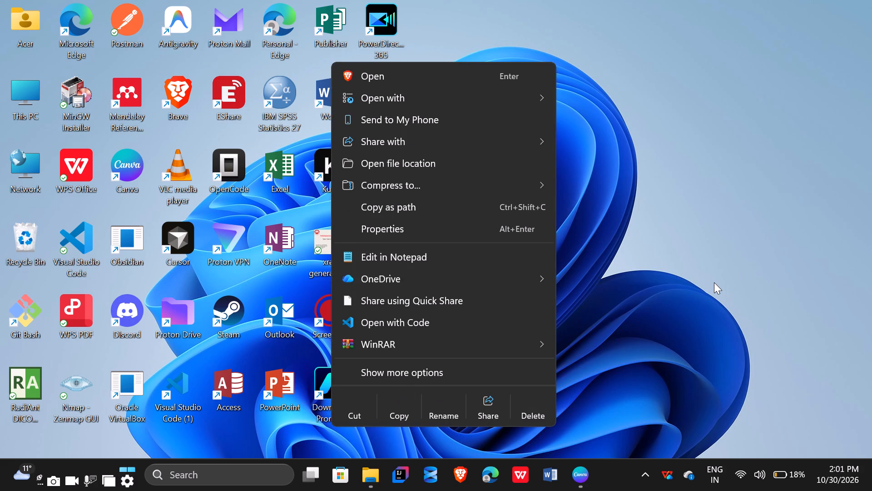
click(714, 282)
Switch to Canva and look through the audio library's trending, upbeat and calm tracks for the "28 May,2024" video.
click(573, 472)
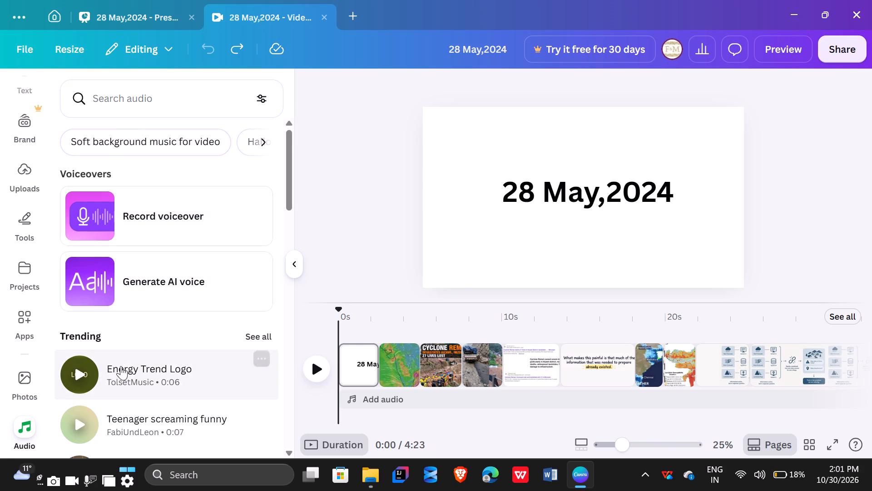
scroll(124, 363, down, 5)
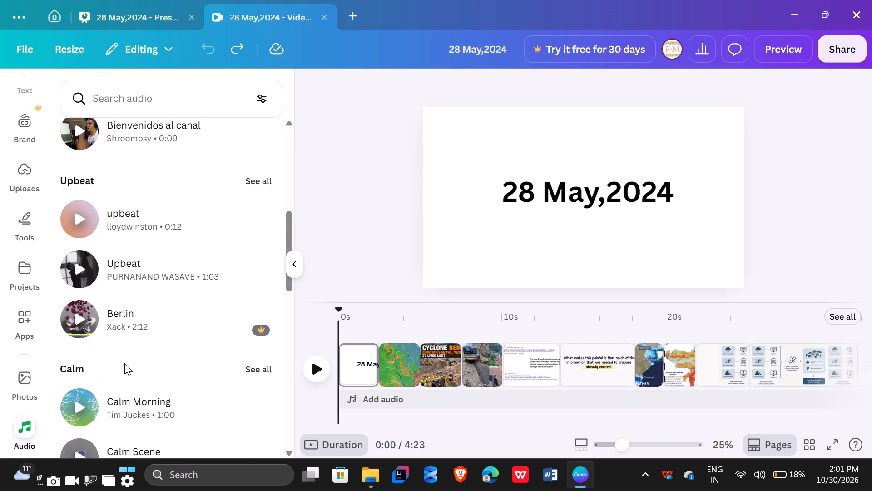
scroll(124, 363, down, 2)
scroll(124, 363, up, 3)
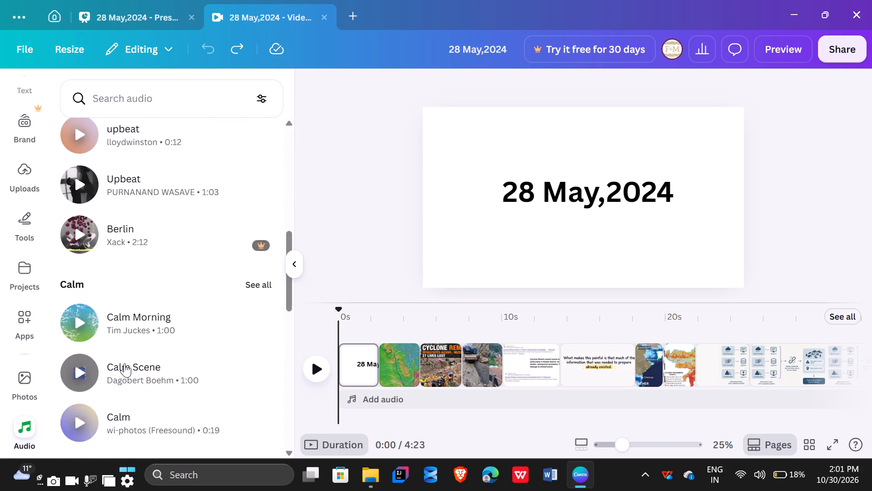
scroll(124, 363, up, 3)
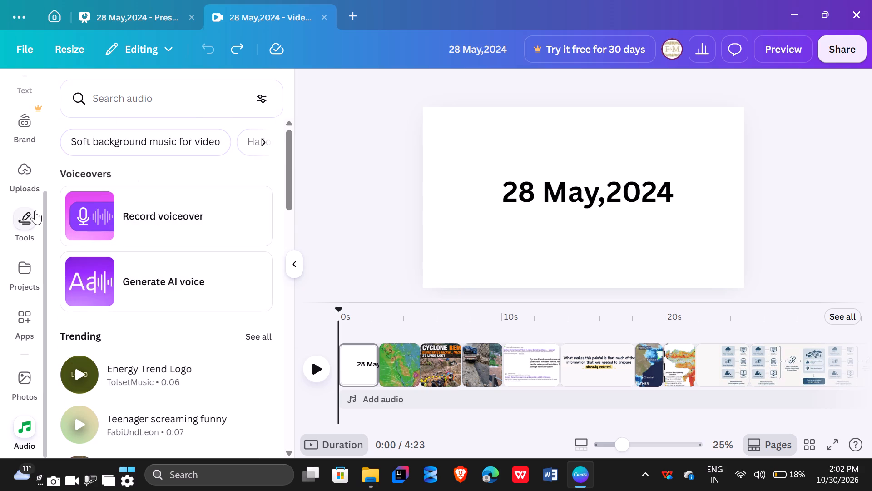
Upload WhatsApp Audio 2026-10-30 at 1.45.49 PM.mp3 from the Downloads folder to the Canva uploads.
click(31, 181)
click(161, 125)
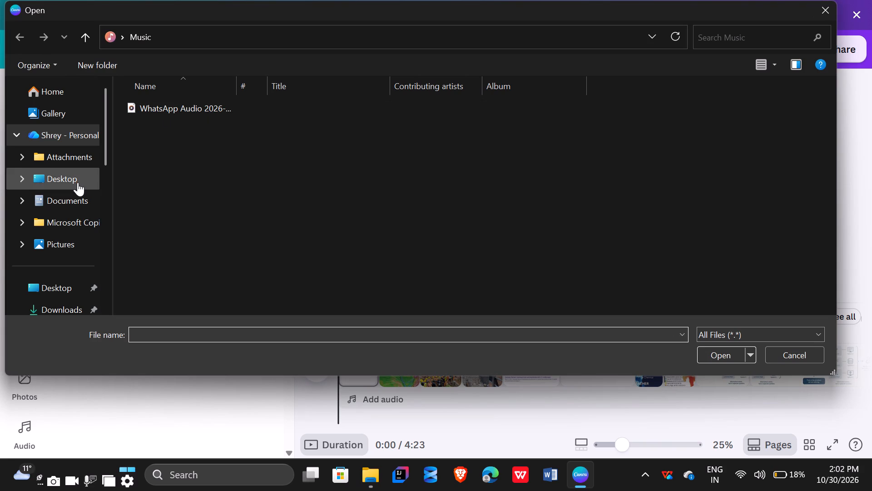
scroll(82, 156, down, 1)
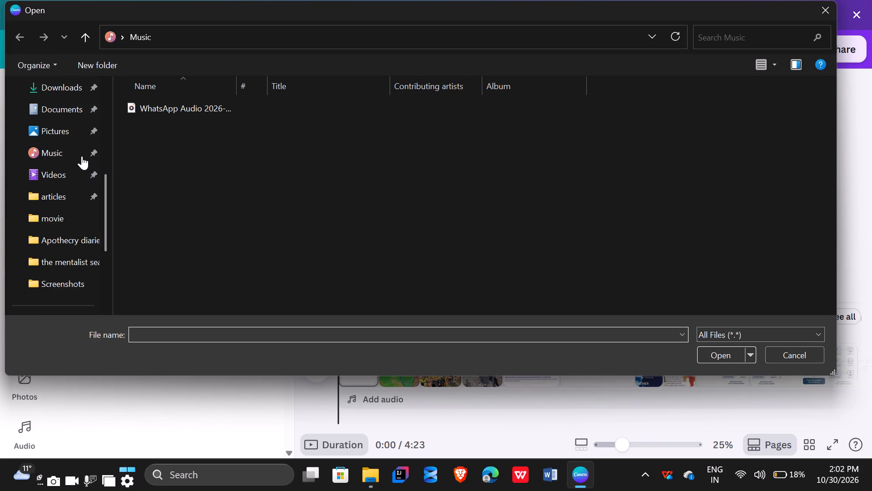
click(65, 91)
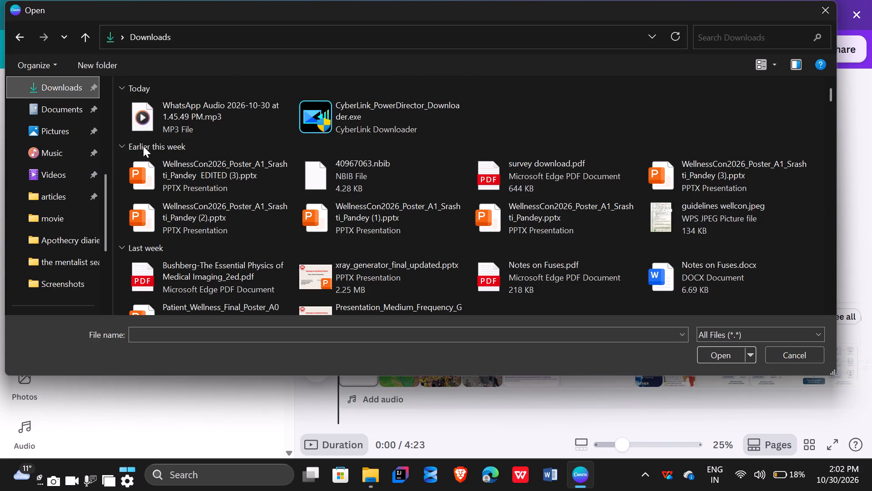
double_click(182, 117)
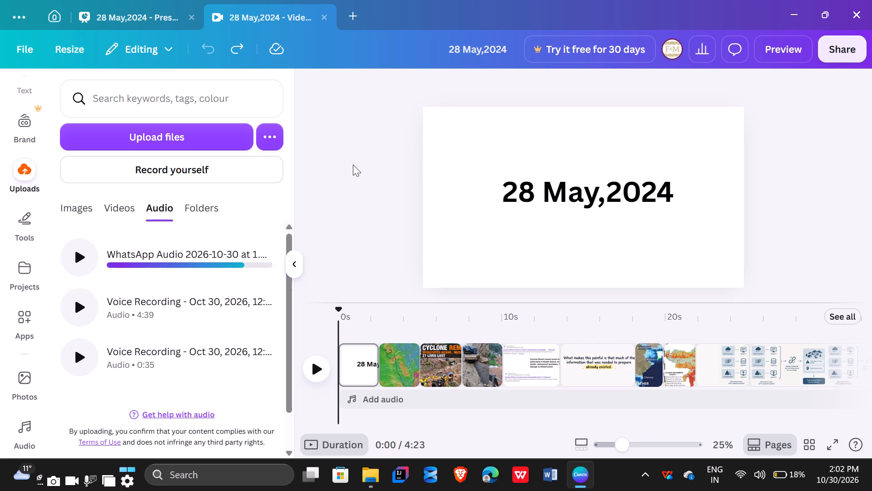
Place the uploaded WhatsApp audio on the video's audio track, starting at 0 s.
drag(145, 251, 297, 336)
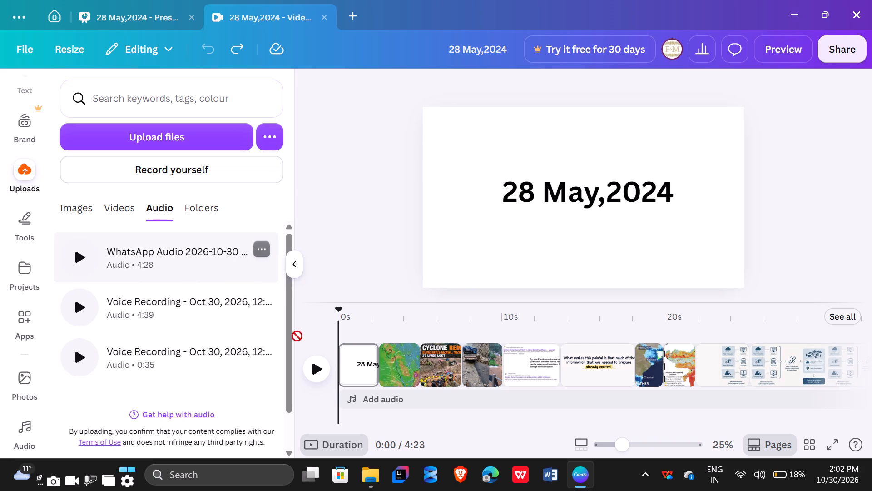
drag(297, 336, 359, 391)
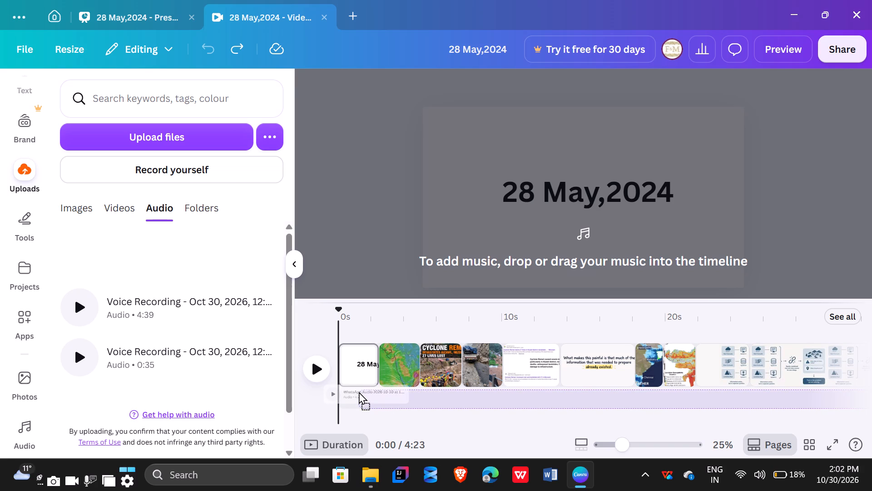
drag(359, 391, 337, 396)
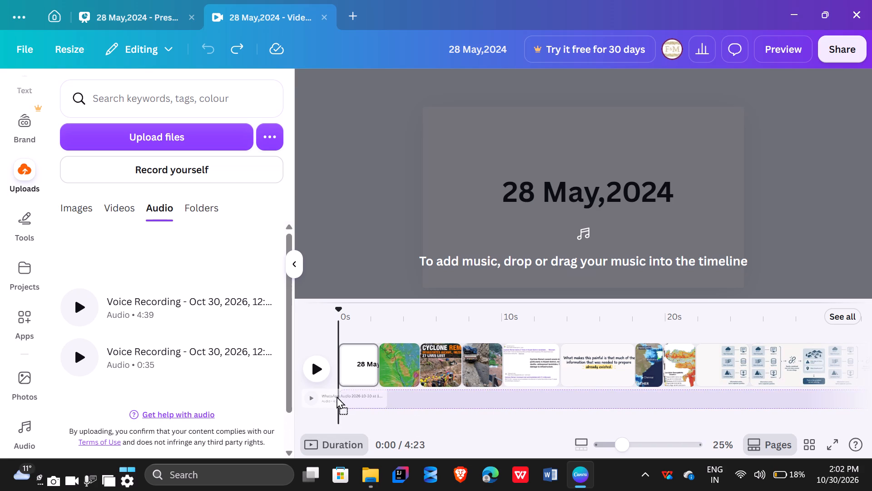
drag(337, 396, 337, 396)
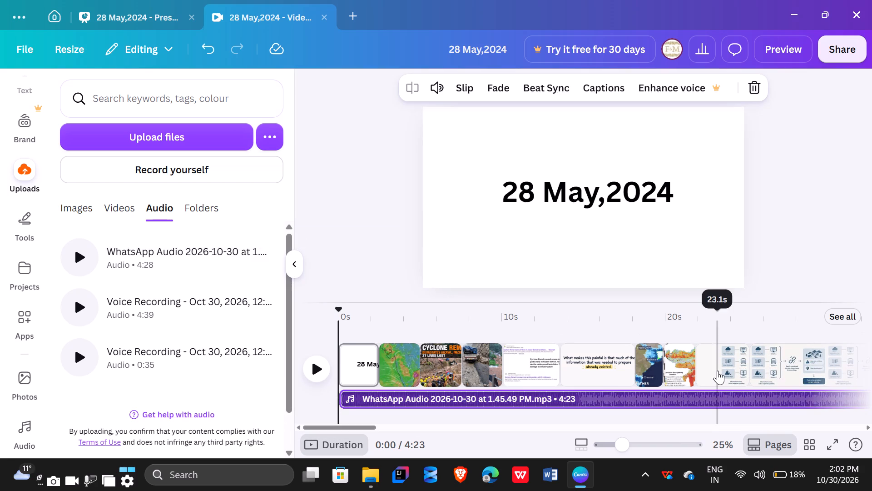
Collapse the uploads list and examine the end of the timeline to compare where the audio and the video pages finish.
scroll(718, 371, left, 12)
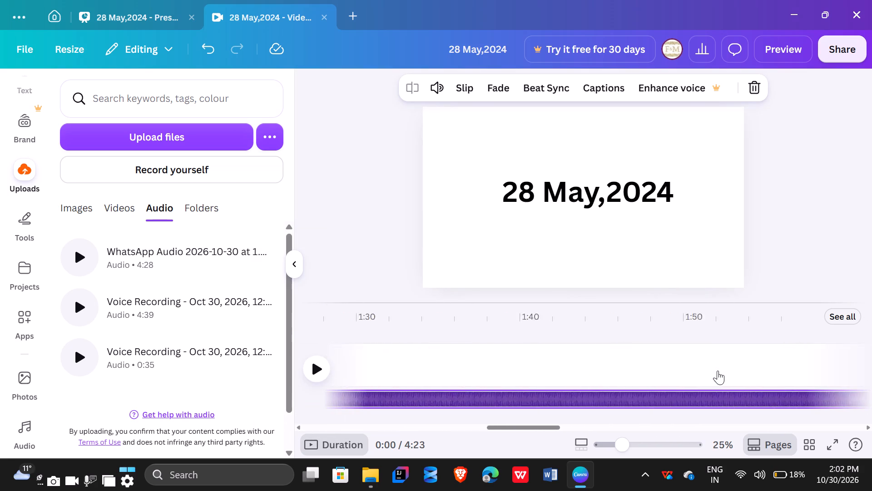
scroll(718, 371, left, 11)
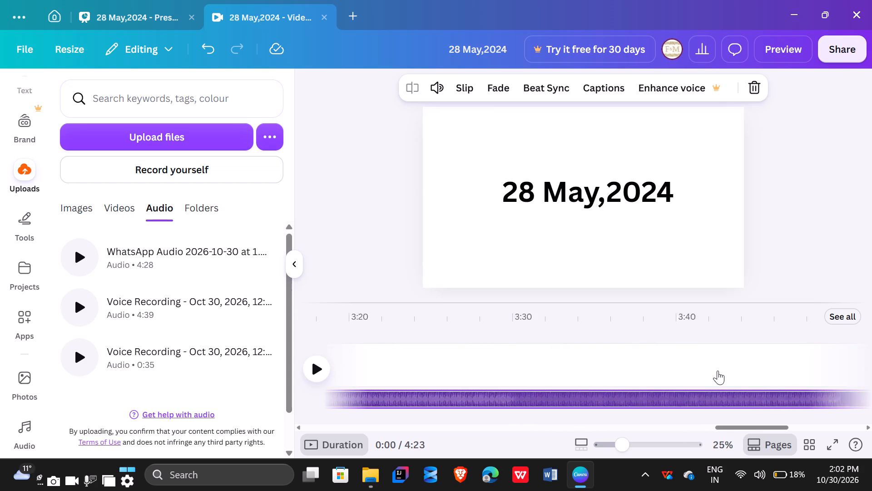
click(295, 267)
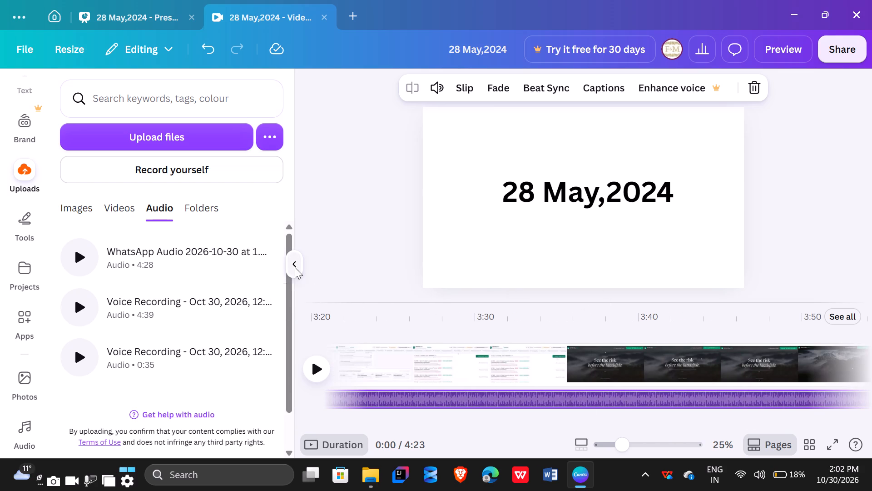
scroll(591, 361, left, 4)
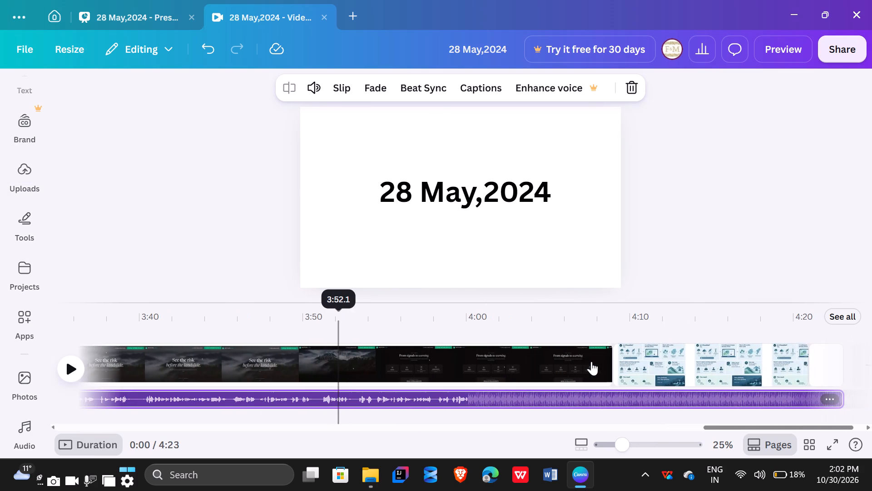
scroll(591, 361, left, 4)
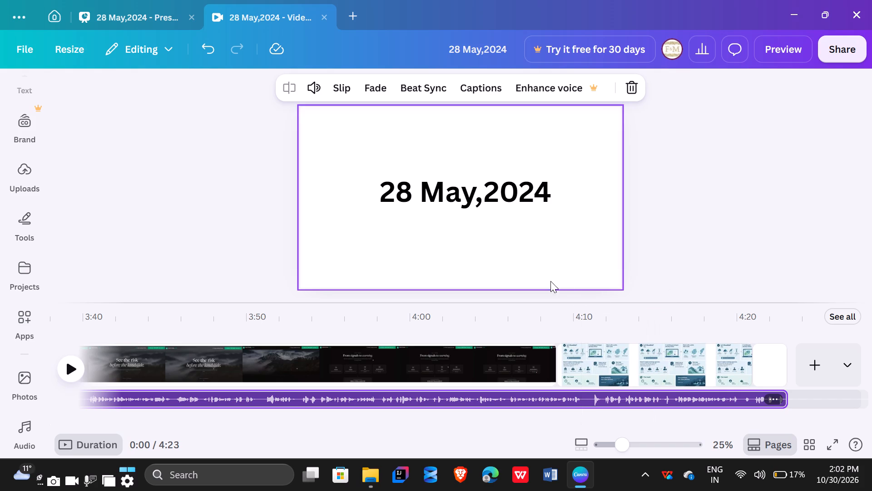
Play the video's ending from about 4:09 and trim the end of the voiceover track back to about 4:11.
click(569, 311)
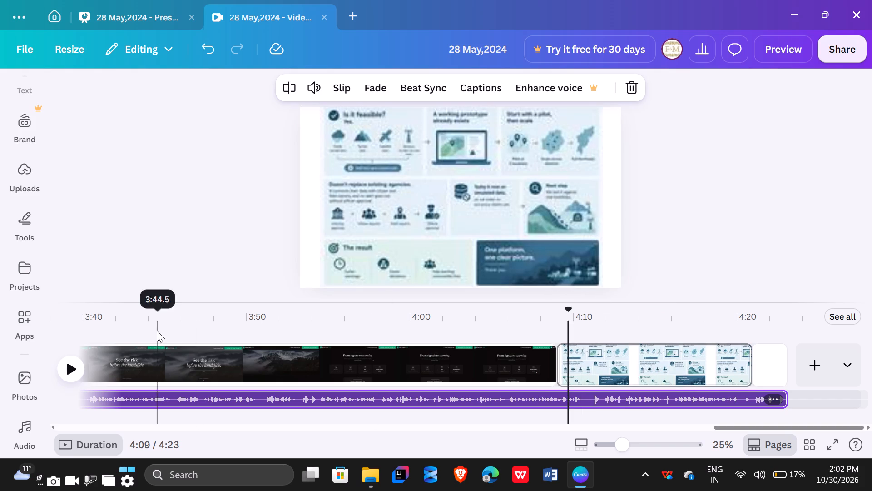
click(68, 373)
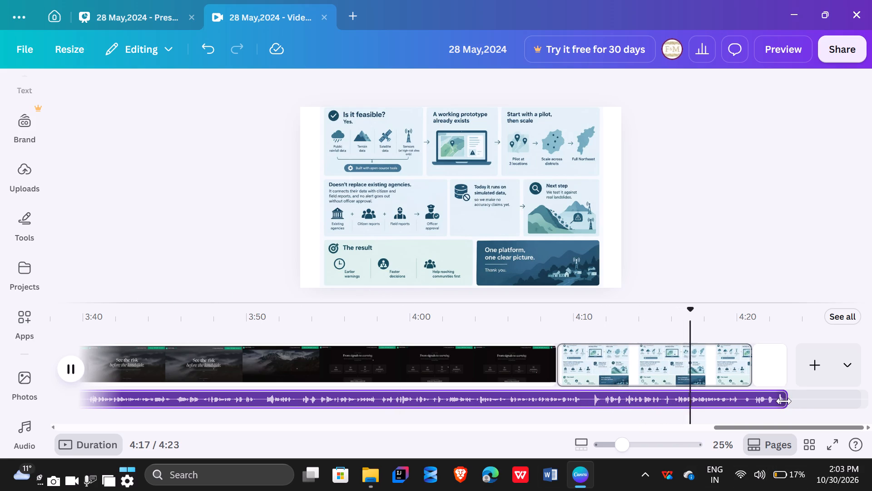
click(69, 363)
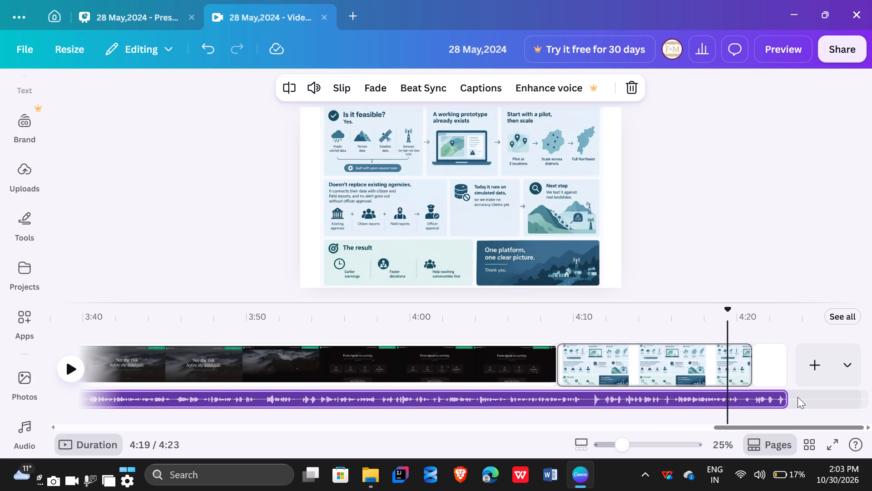
drag(785, 397, 626, 397)
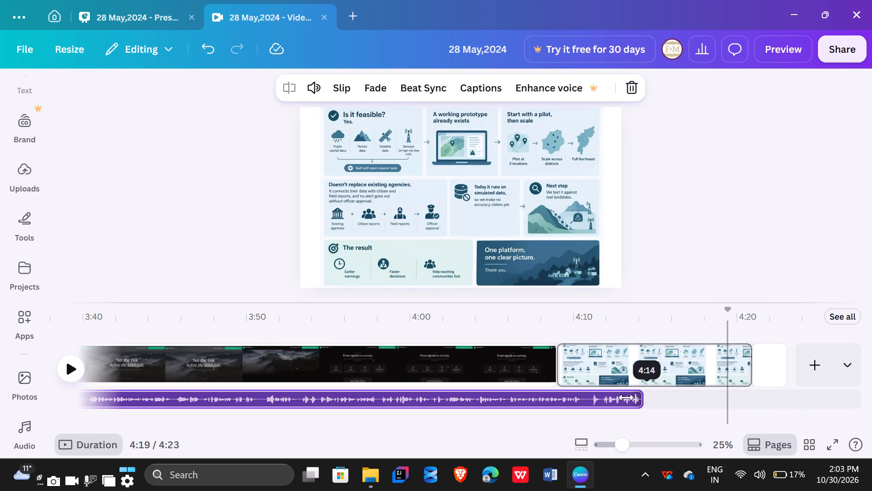
drag(626, 397, 603, 399)
Play the end of the screen-recording clip into the "Is it feasible?" infographic page, and trim that page's start to 9.1 s.
click(542, 356)
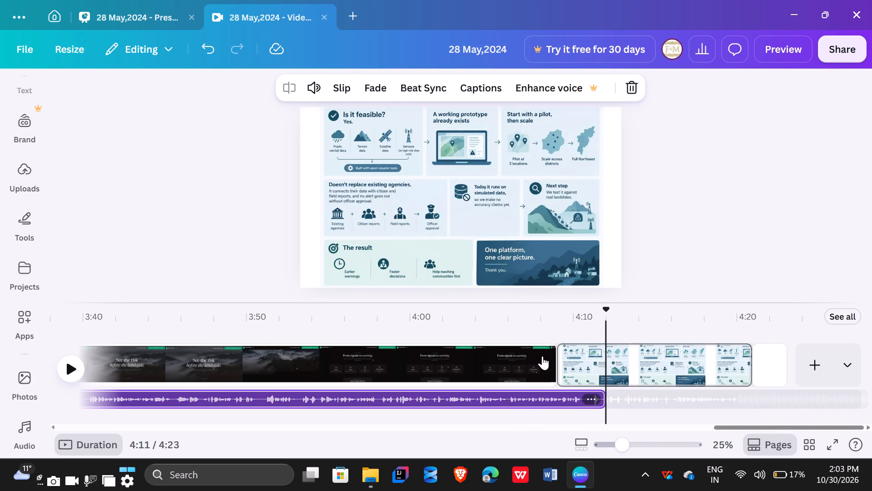
click(73, 365)
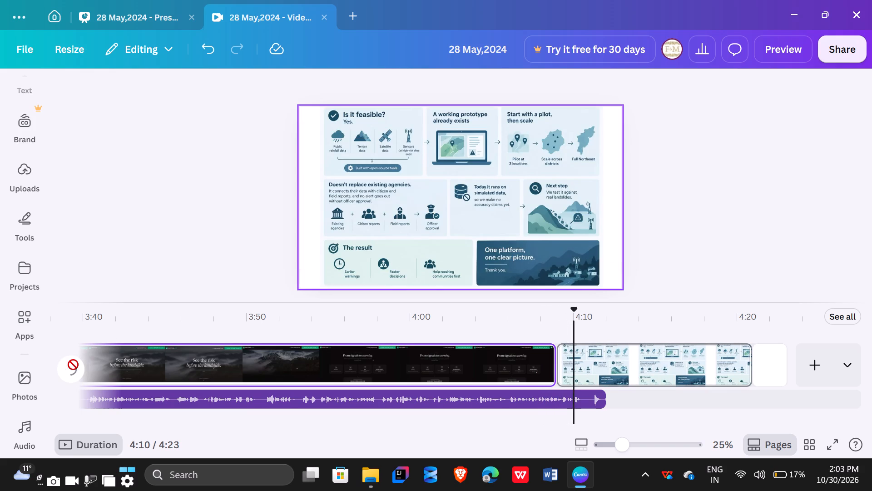
click(73, 365)
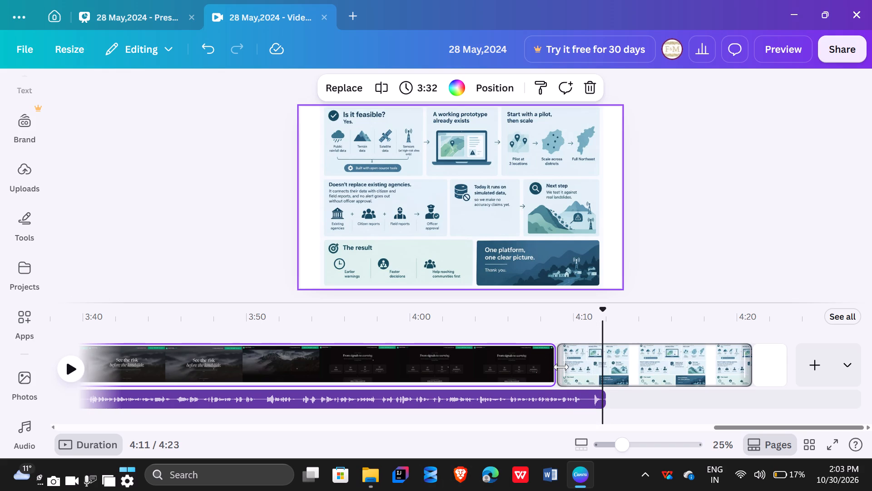
drag(562, 369, 585, 370)
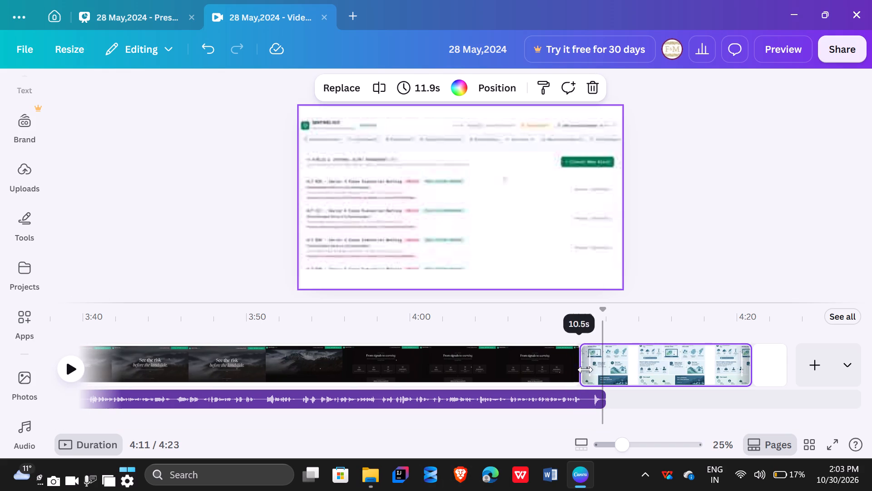
drag(585, 370, 603, 370)
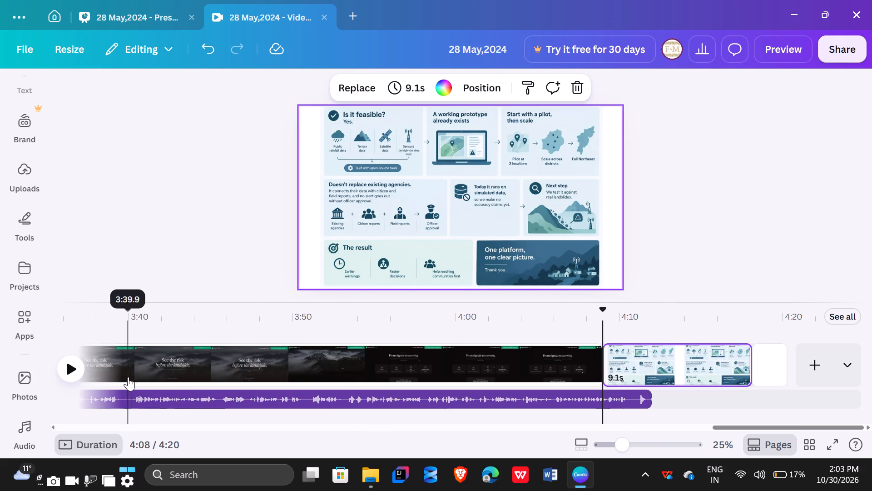
Play the screen-recording clip from about 4:05 and extend its end to a 3:35 duration, level with the voiceover's end.
click(549, 360)
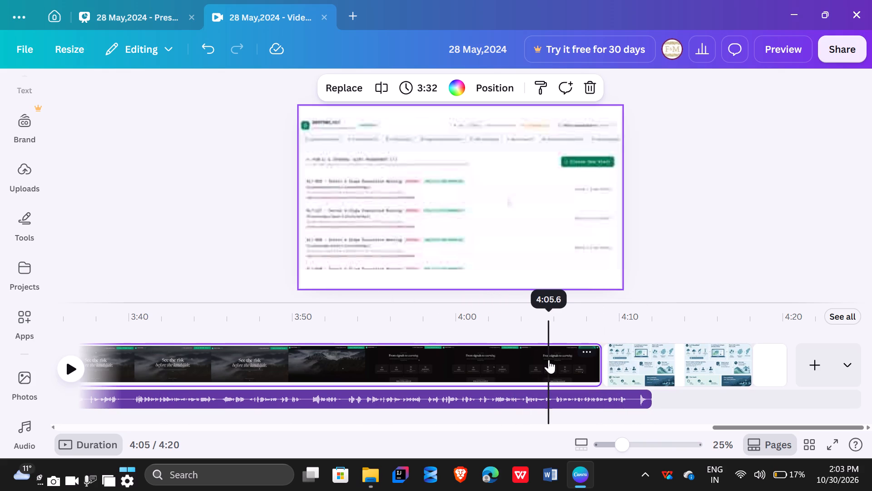
click(76, 366)
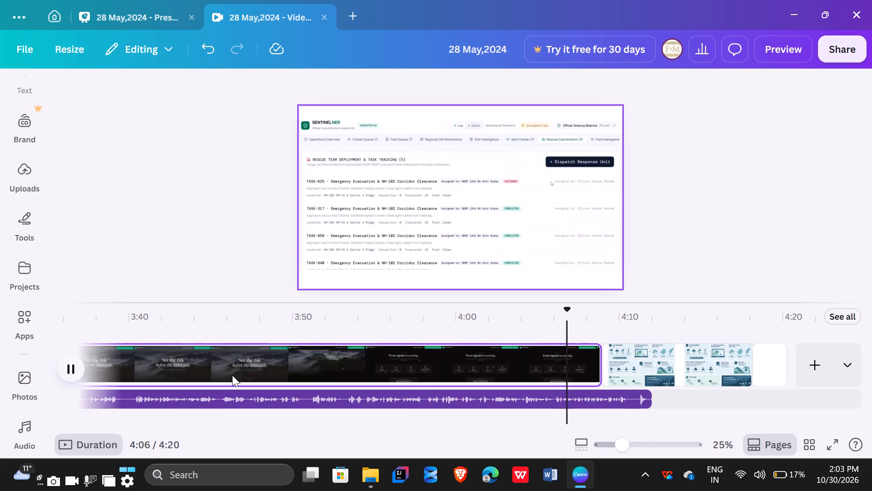
click(69, 364)
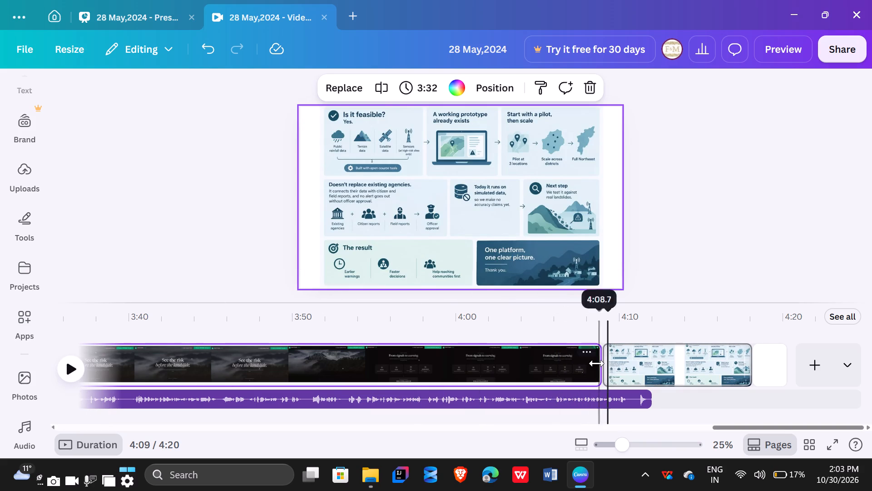
drag(597, 363, 621, 364)
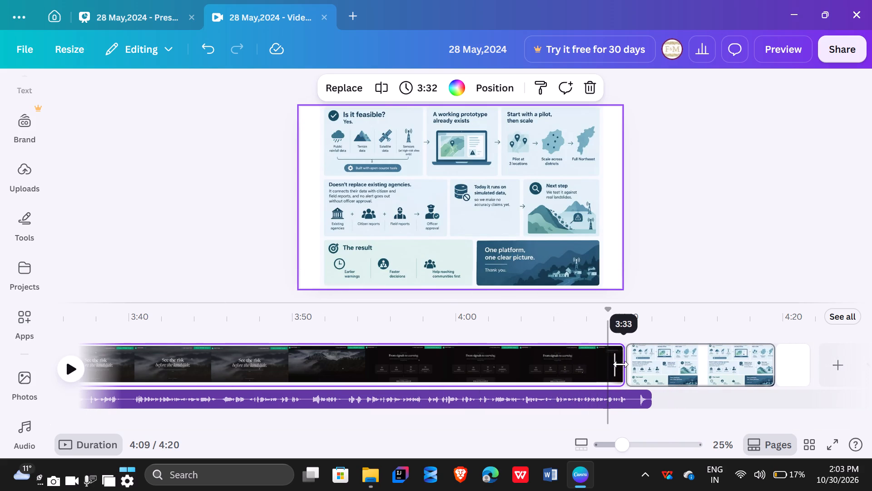
drag(621, 364, 642, 365)
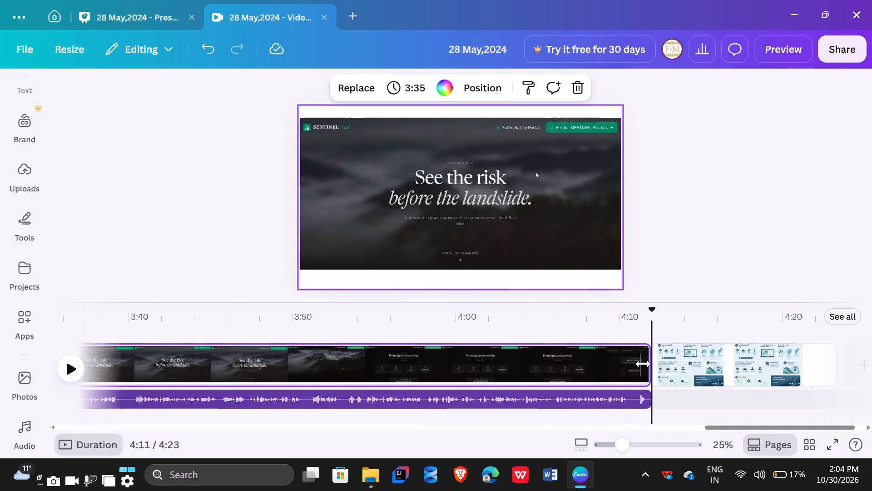
Play back the extended screen-recording clip from about 4:09 and again from about 3:29 to check it against the voiceover.
click(604, 362)
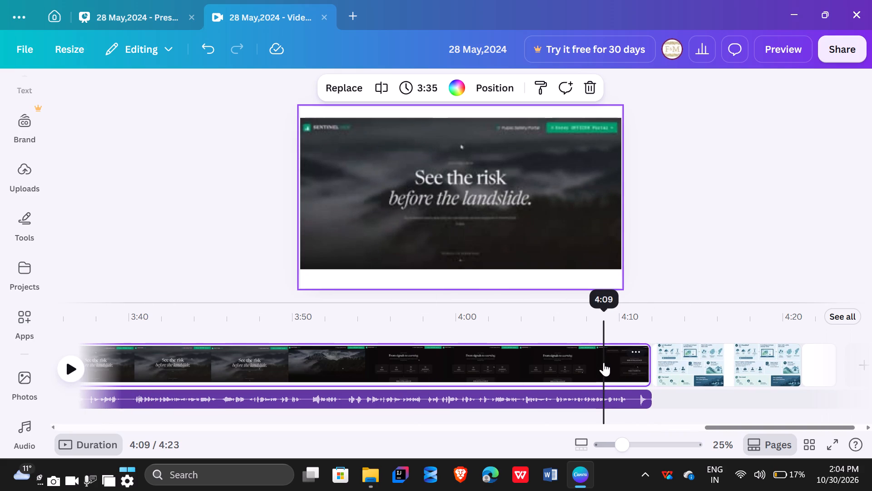
click(63, 367)
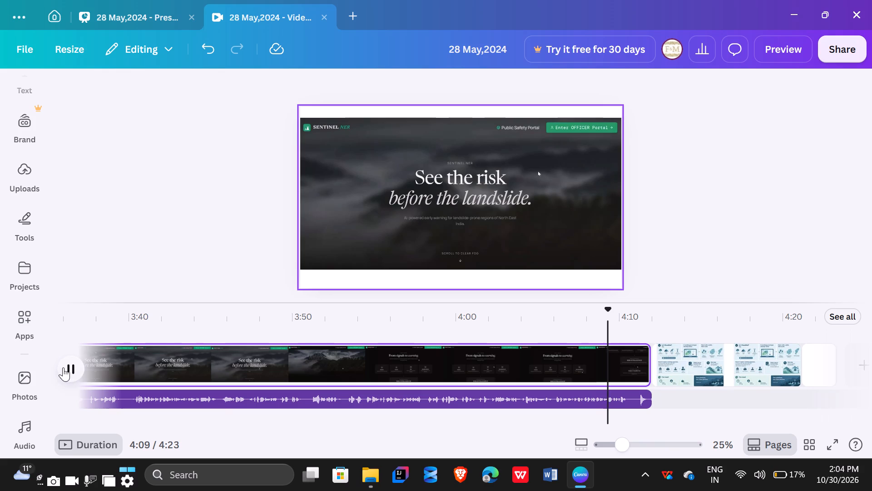
click(71, 366)
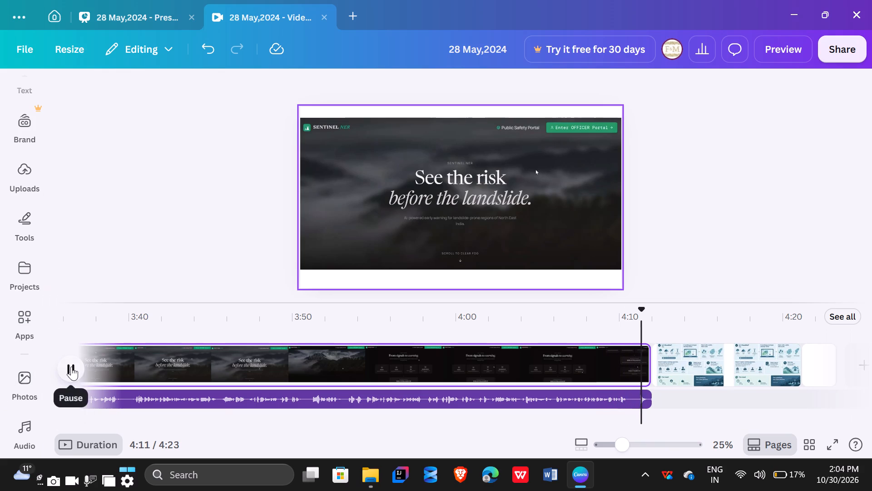
scroll(178, 329, right, 2)
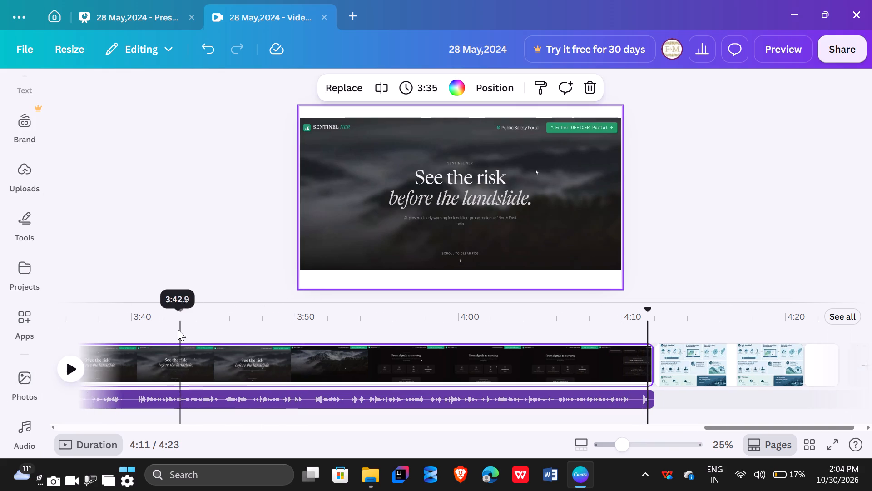
scroll(178, 329, right, 4)
click(435, 356)
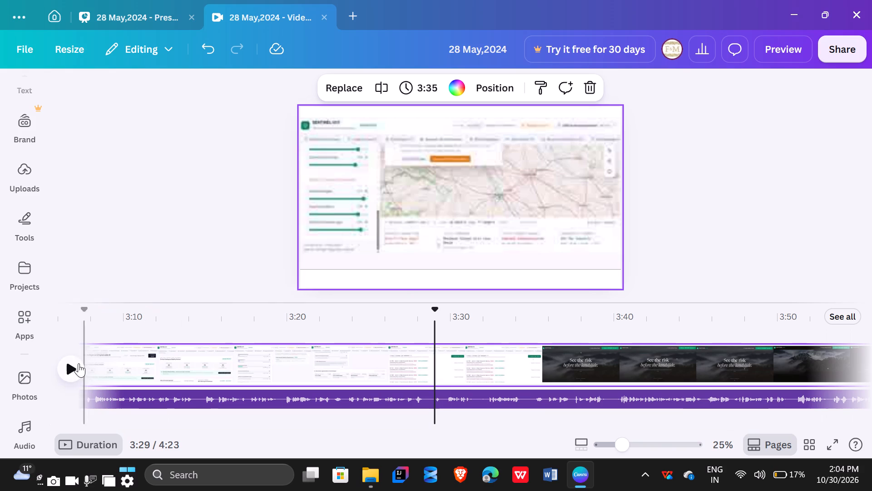
click(71, 364)
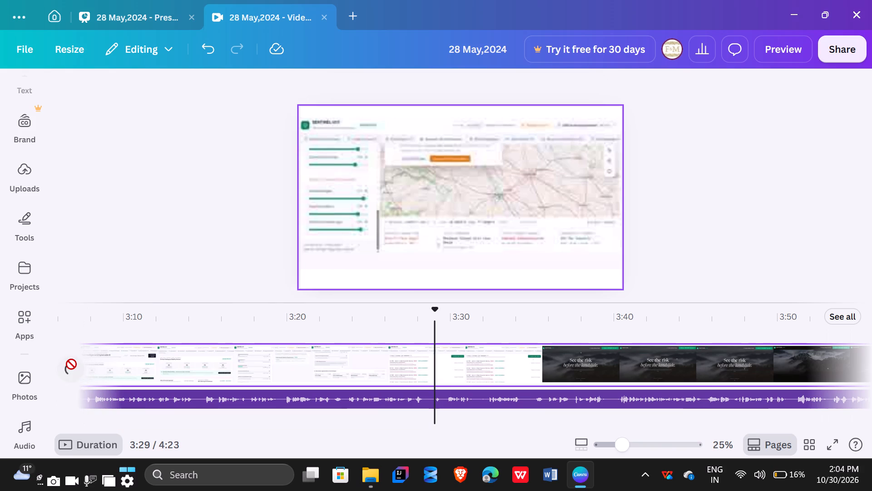
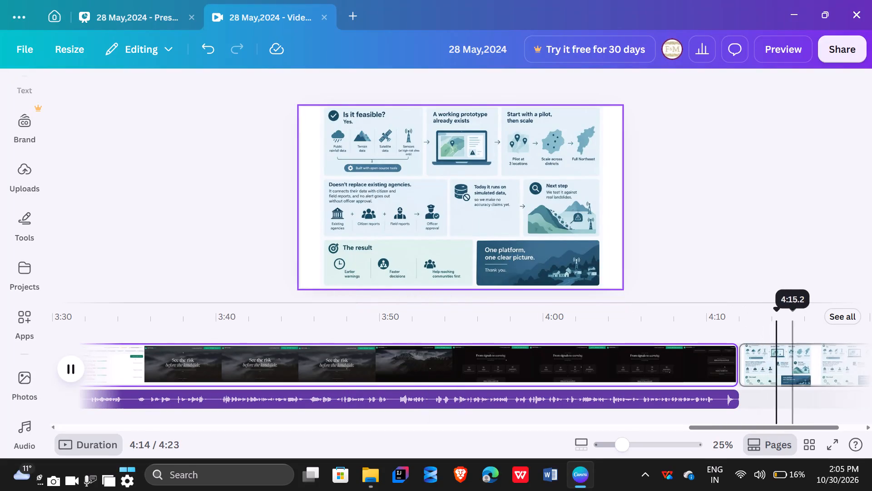
Place the playhead at the voiceover's end, about 4:11, and check the Record yourself options among the uploads before returning to the audio list.
drag(785, 314, 652, 322)
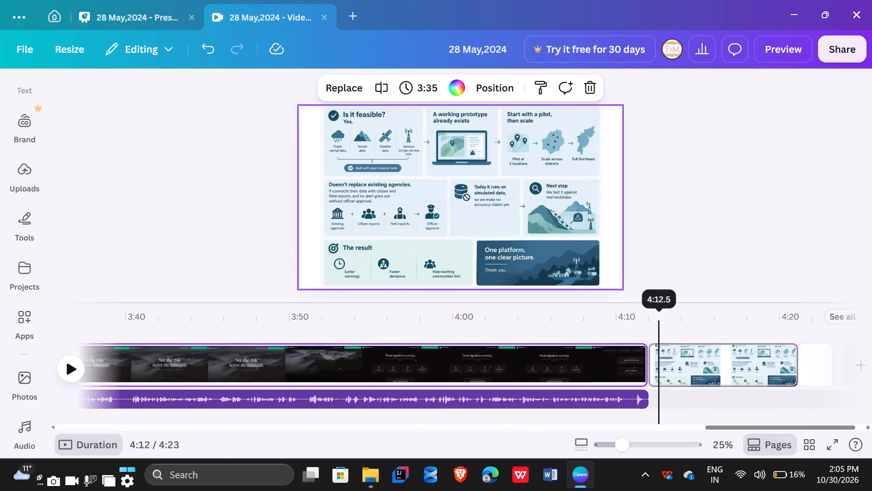
drag(652, 322, 643, 323)
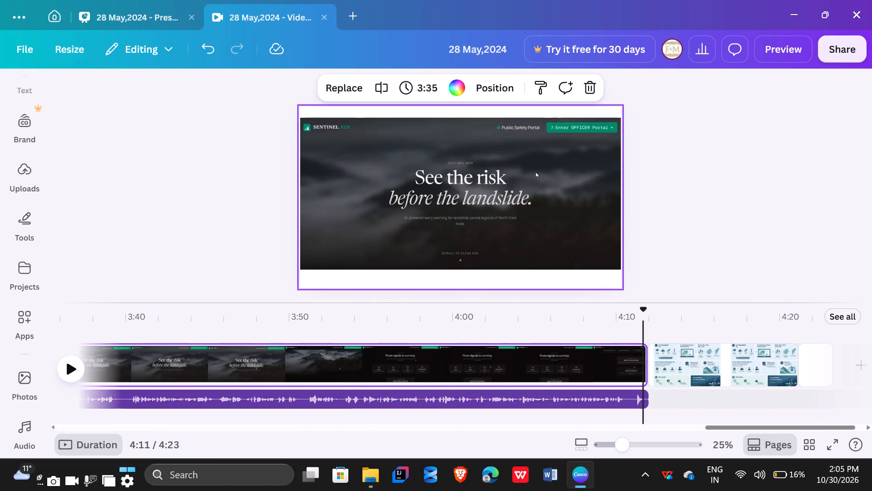
drag(643, 313, 648, 313)
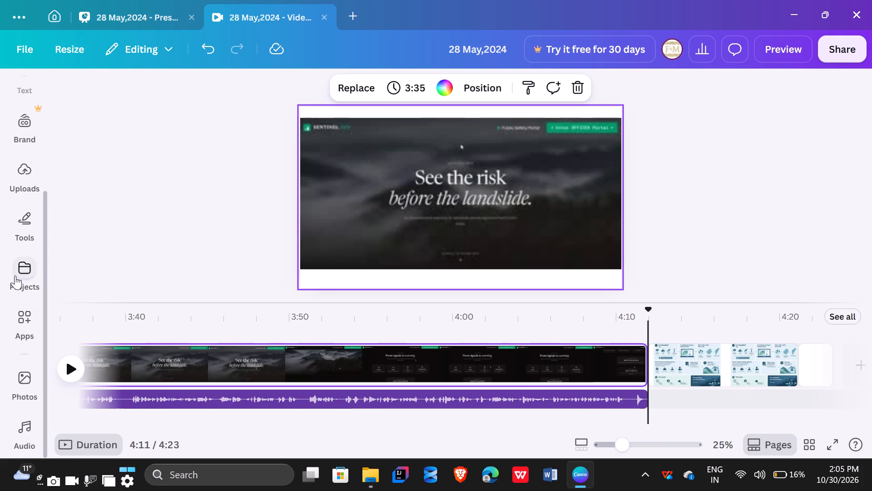
scroll(149, 211, right, 5)
click(19, 179)
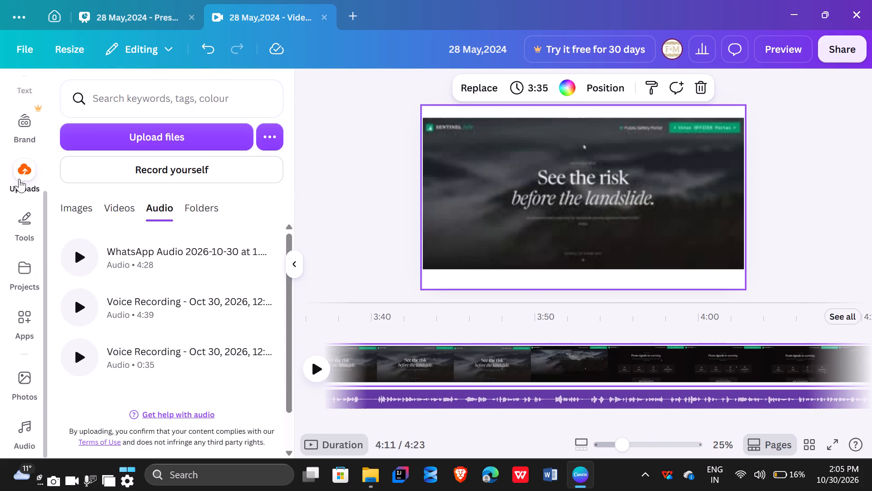
click(193, 172)
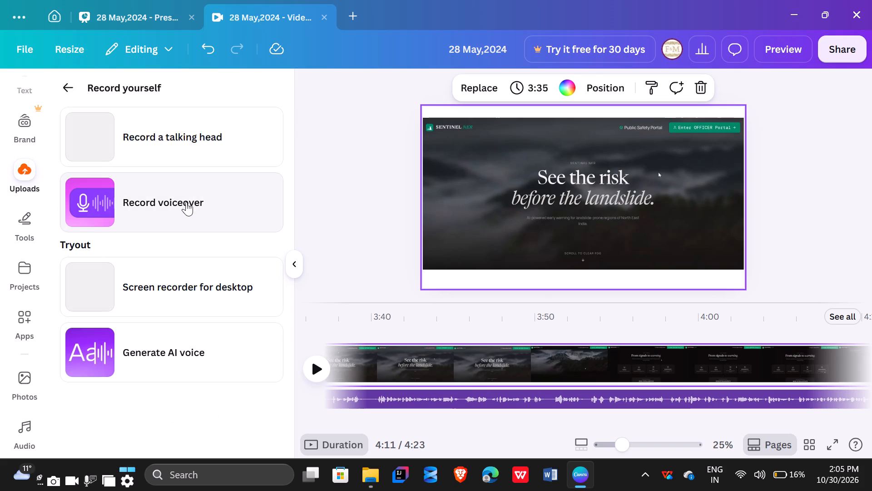
click(73, 90)
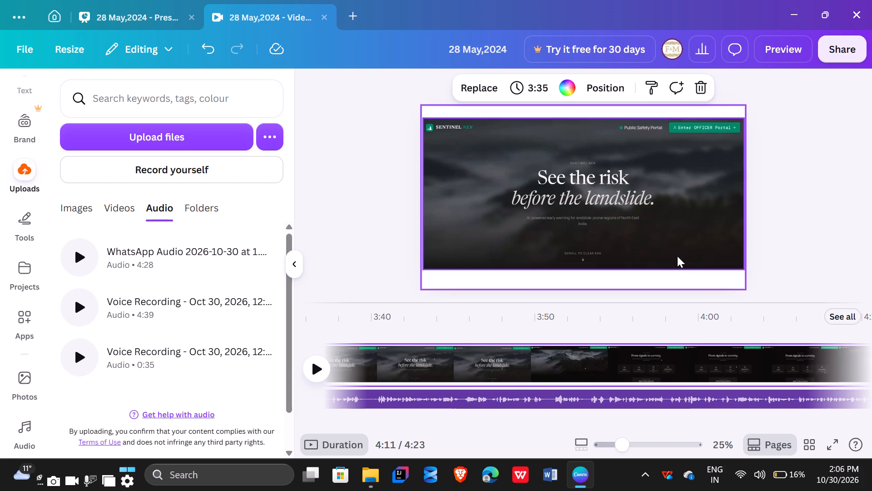
Extend the end of the "Is it feasible?" infographic page to a duration of 12.2 s and deselect it.
scroll(677, 256, left, 5)
scroll(760, 350, left, 6)
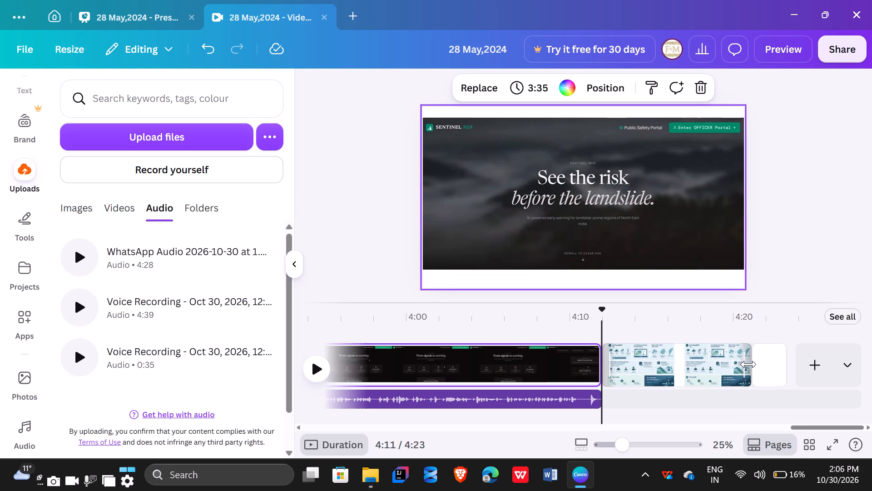
drag(748, 364, 756, 364)
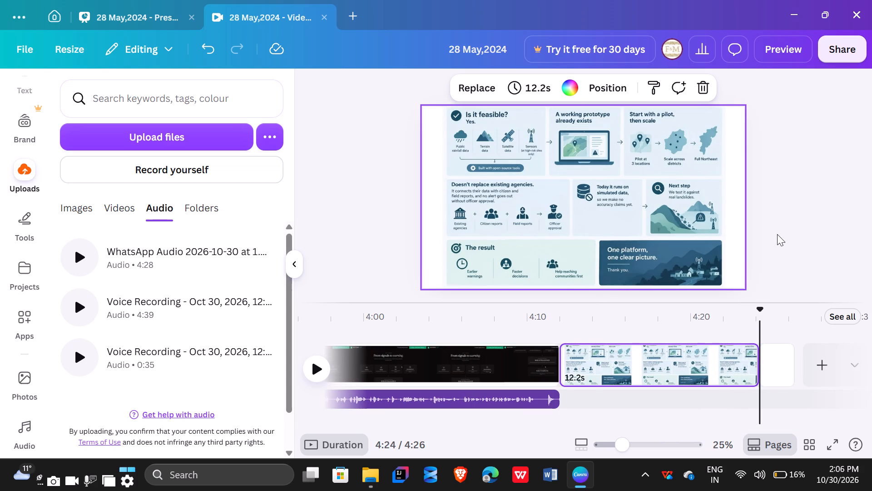
click(562, 393)
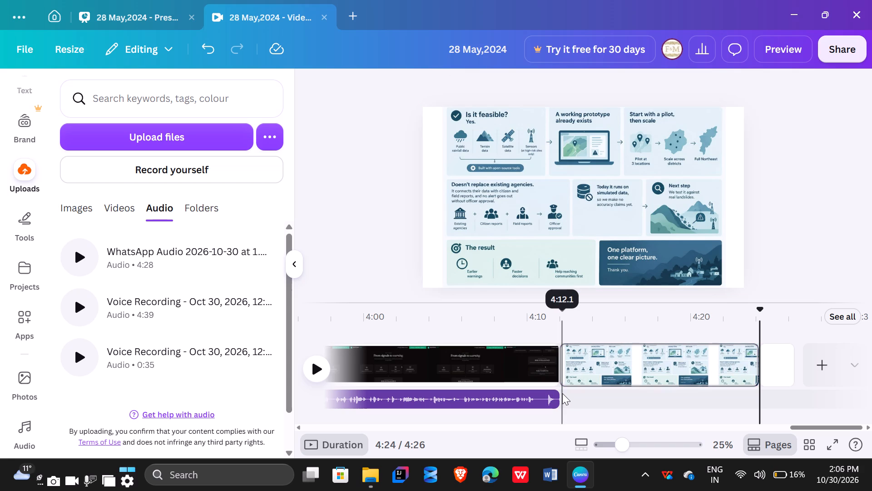
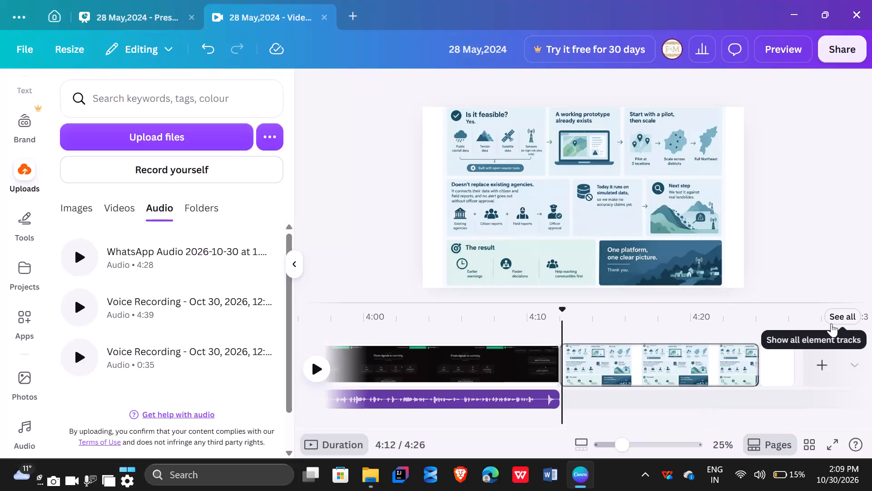
Search Windows for the WhatsApp app in order to open it.
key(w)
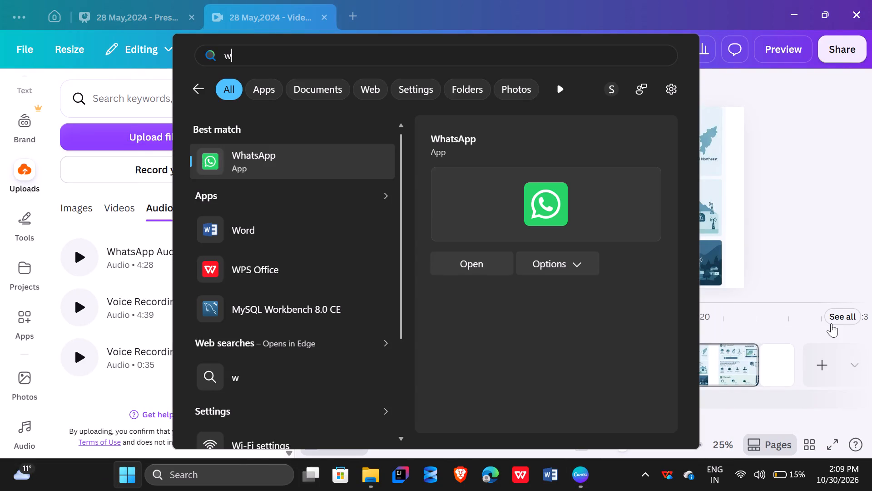
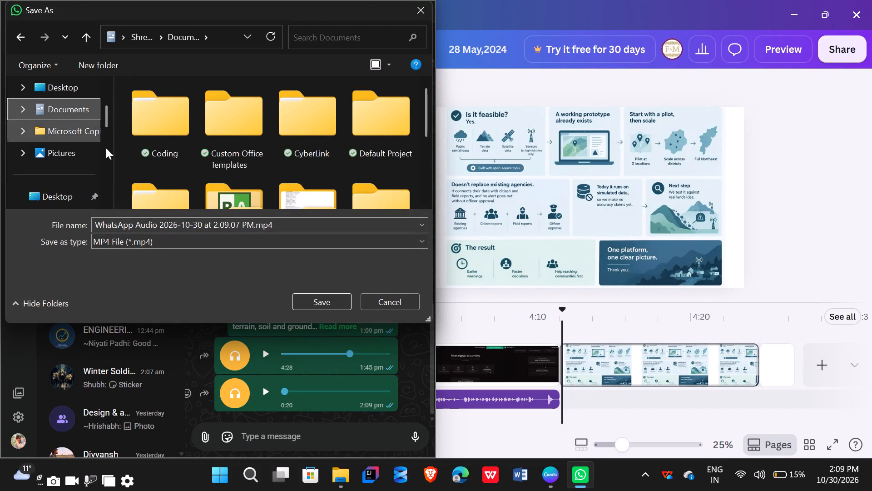
Choose the Music folder as the save location for the 0:20 WhatsApp voice recording, WhatsApp Audio 2026-10-30 at 2.09.07 PM.mp4.
scroll(60, 182, down, 1)
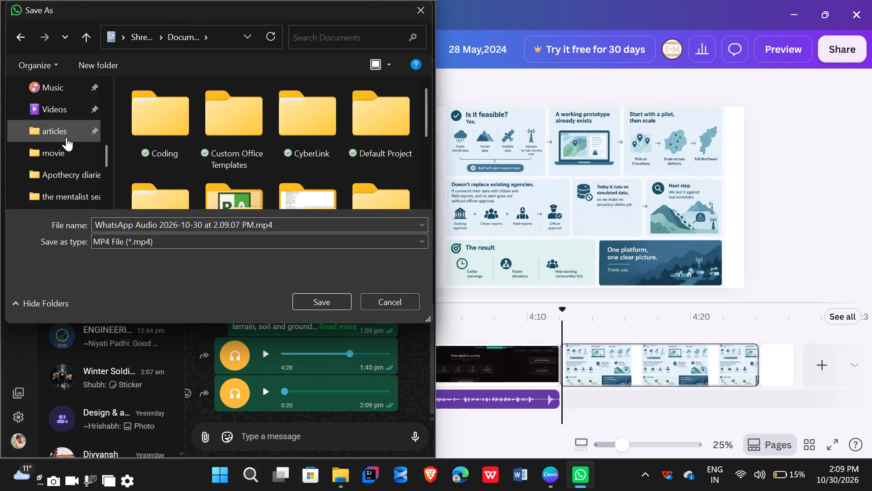
click(69, 98)
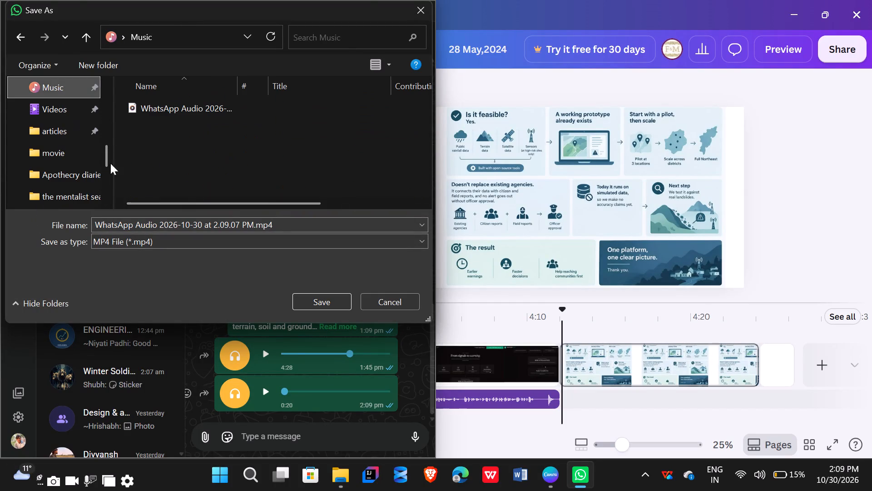
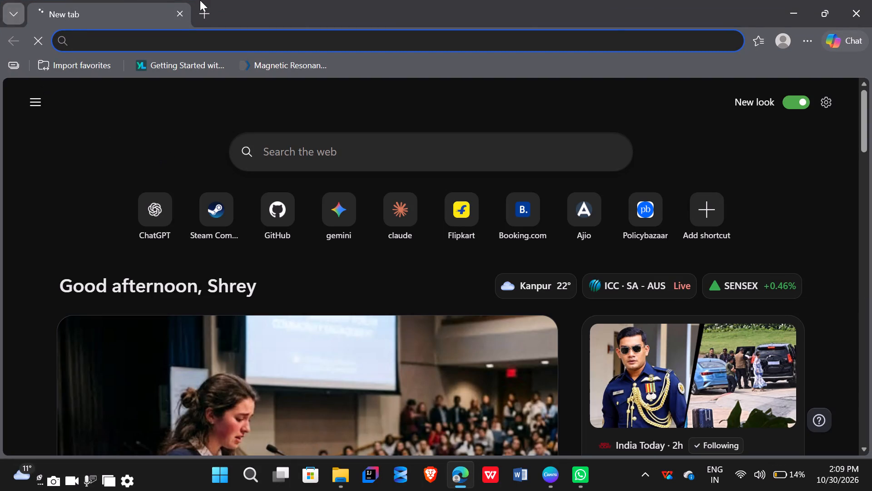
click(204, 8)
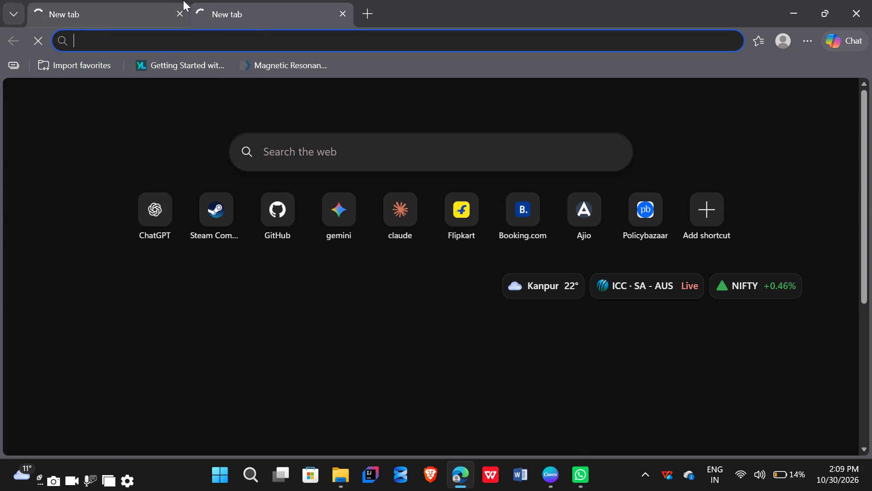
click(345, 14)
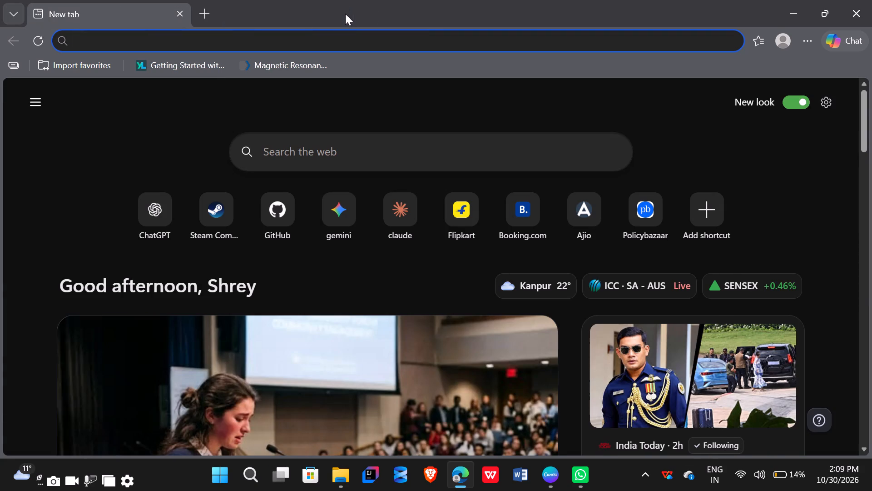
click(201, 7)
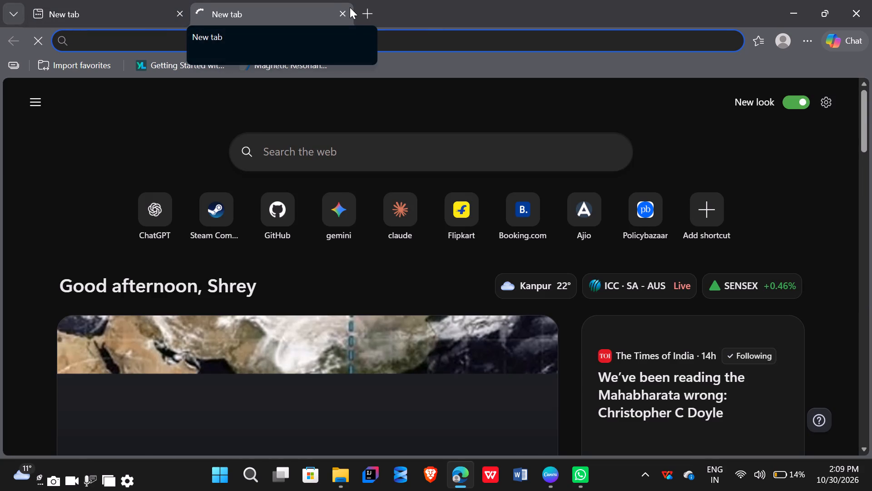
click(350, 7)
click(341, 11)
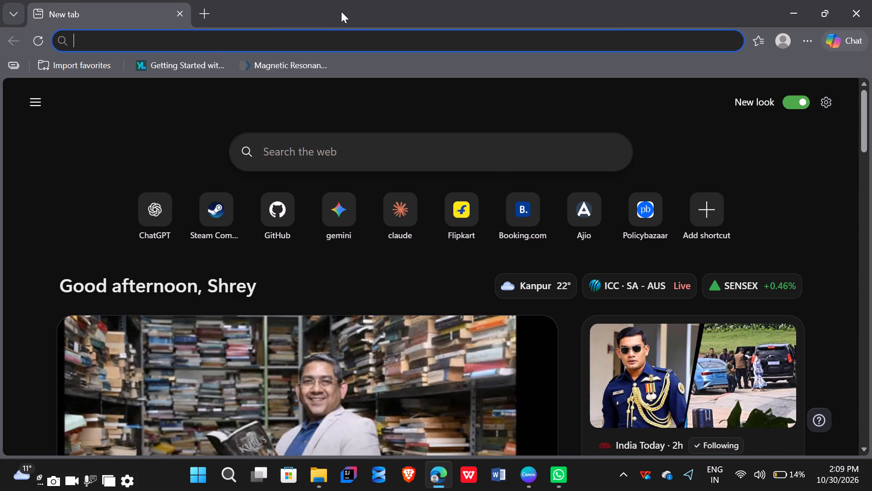
Open the browser's history list to look through the recently visited pages.
click(799, 39)
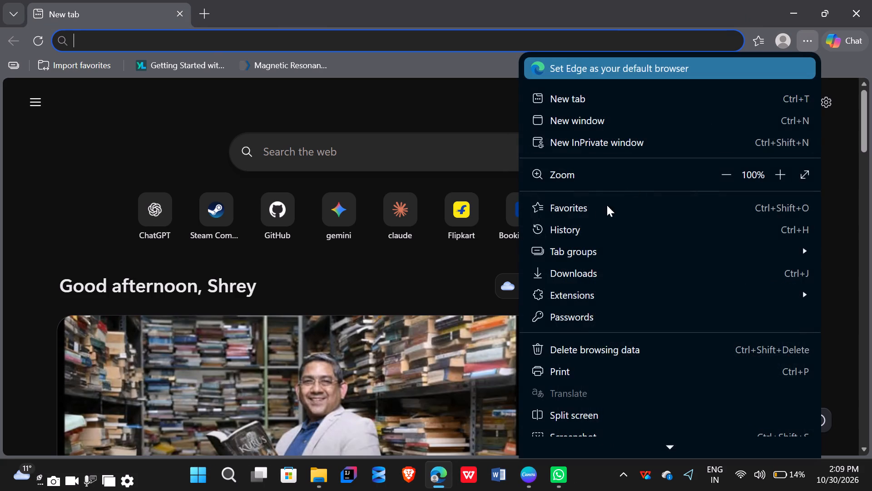
click(588, 221)
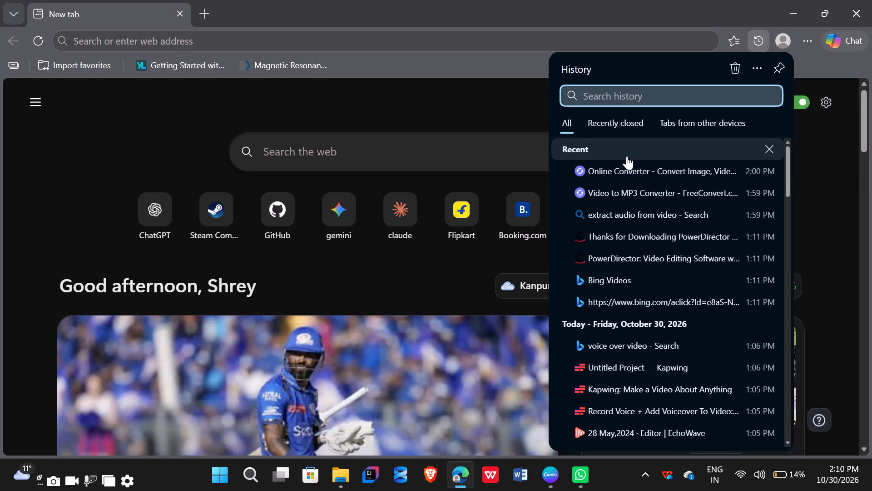
Reopen the Online Converter page from the browsing history.
click(624, 168)
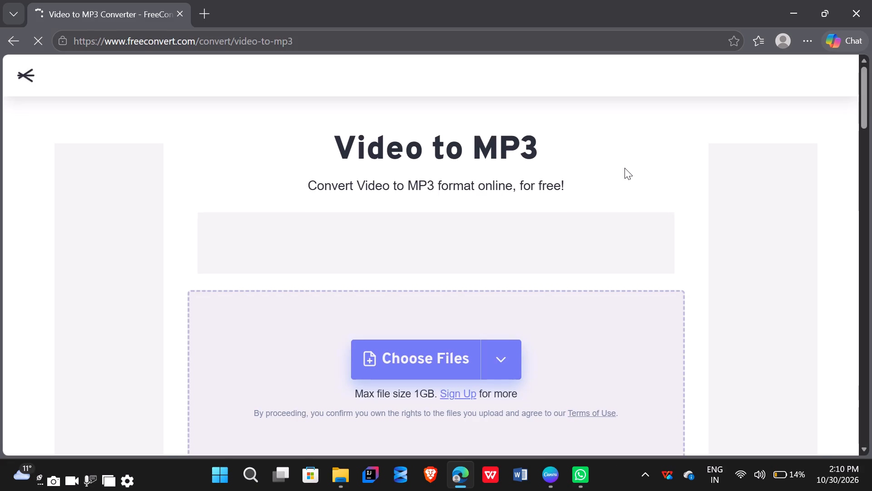
Convert WhatsApp Audio 2026-10-30 at 2.09.07 PM.mp4 from the Music folder to MP3 and download the converted file.
click(436, 351)
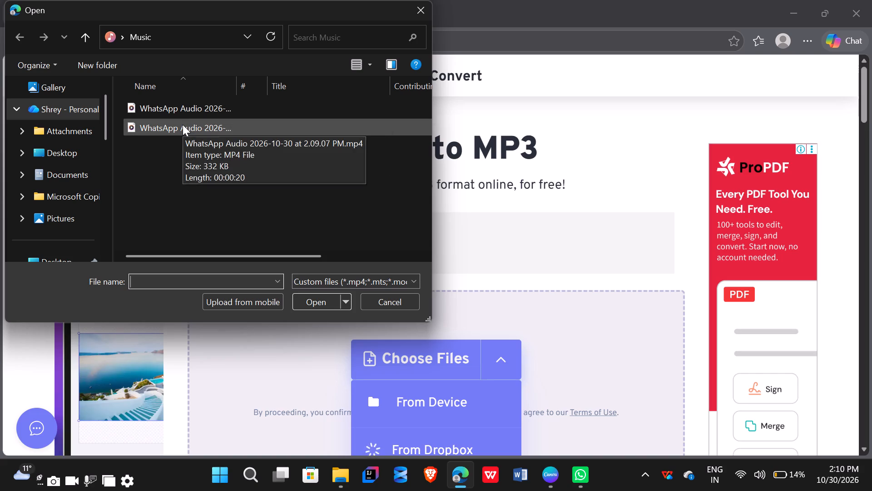
double_click(183, 125)
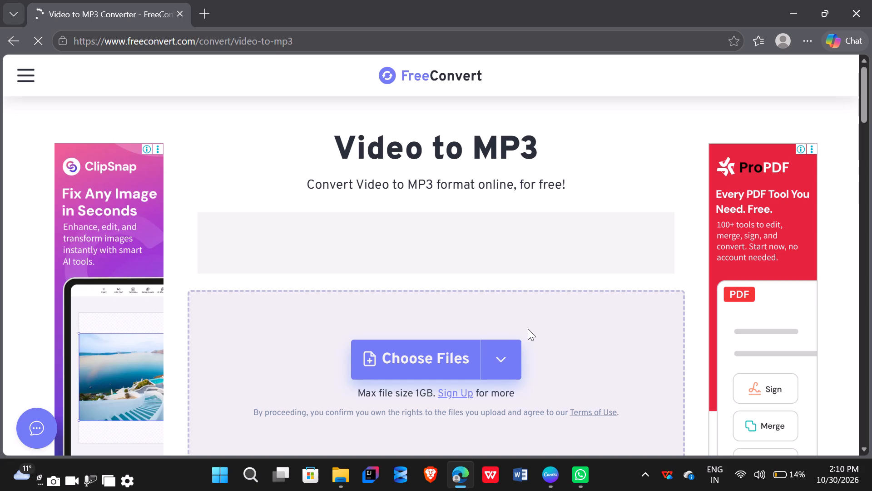
scroll(528, 329, down, 1)
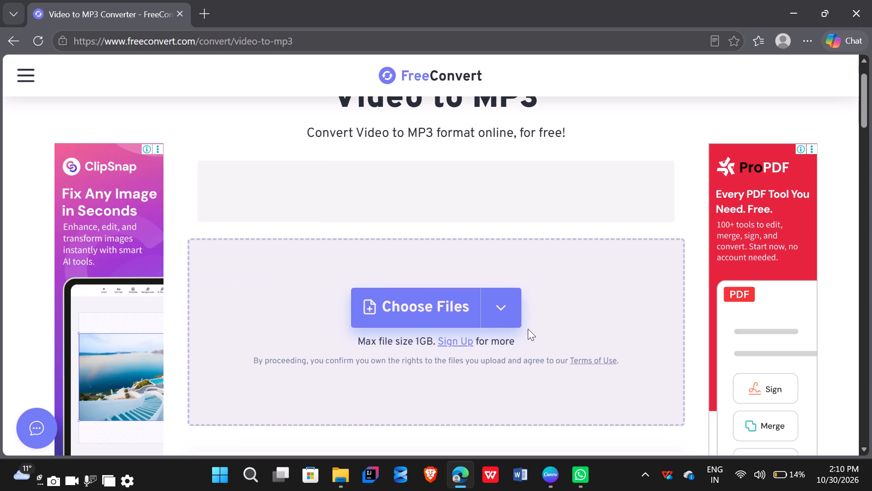
click(441, 304)
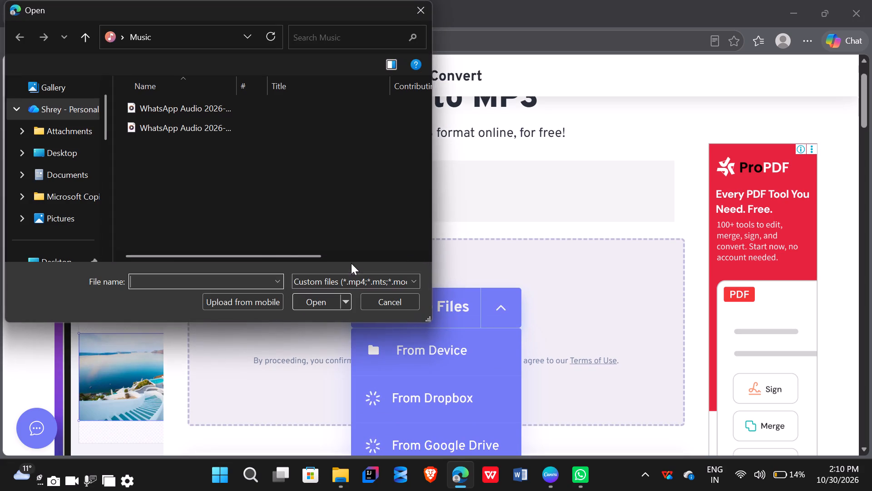
double_click(252, 131)
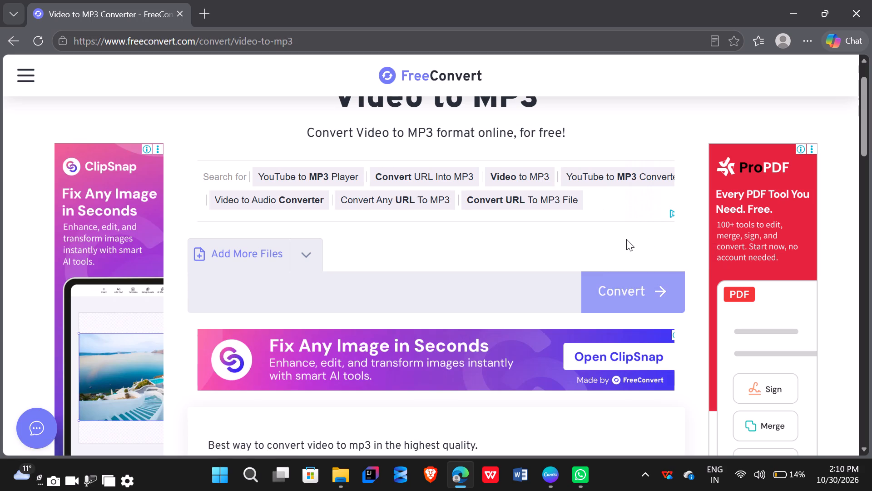
scroll(548, 235, down, 1)
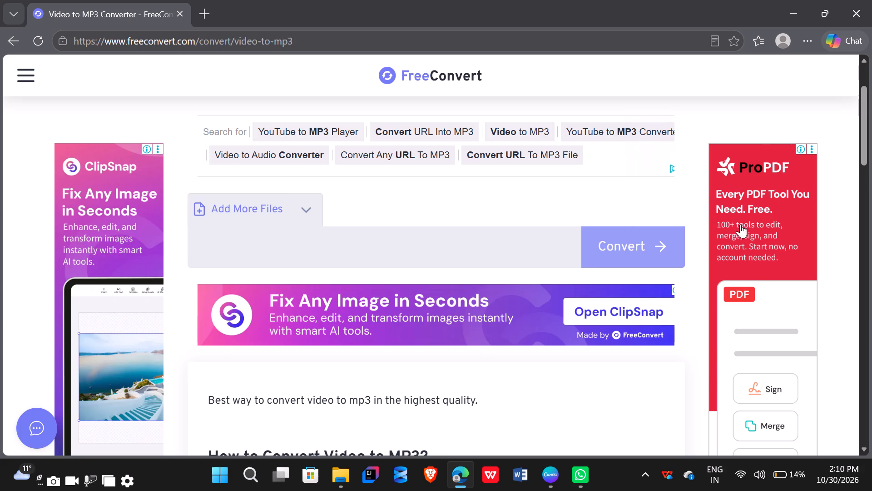
click(617, 305)
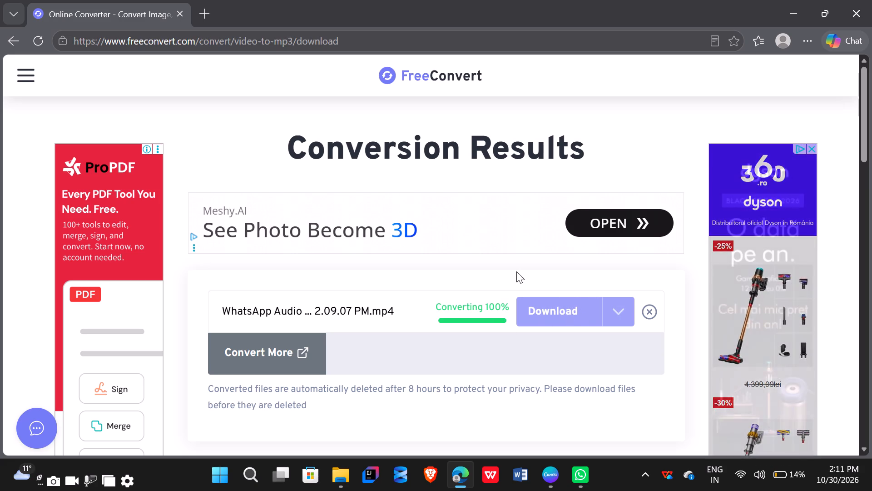
click(552, 307)
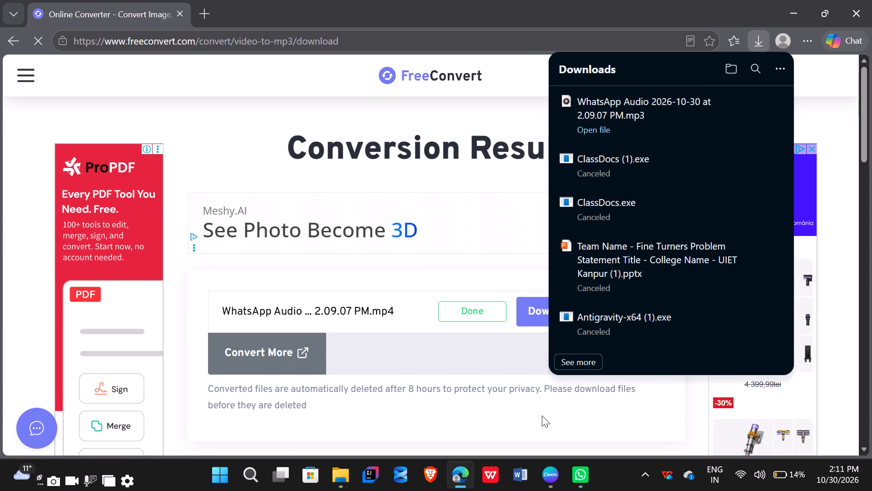
Switch to Canva and upload WhatsApp Audio 2026-10-30 at 2.09.07 PM.mp3 from the Downloads folder.
click(545, 466)
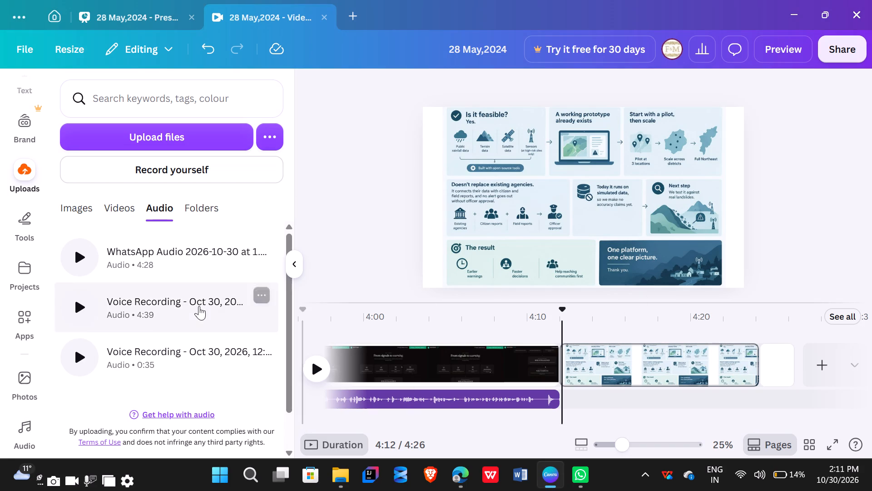
click(171, 137)
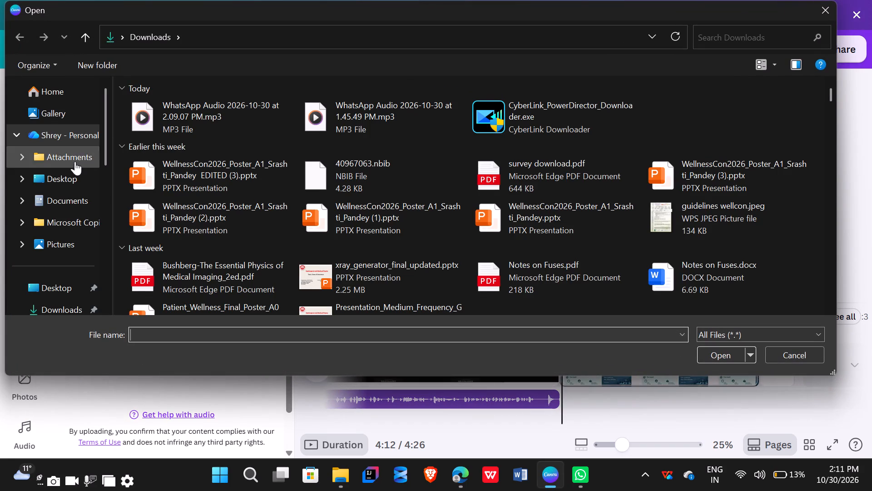
click(66, 305)
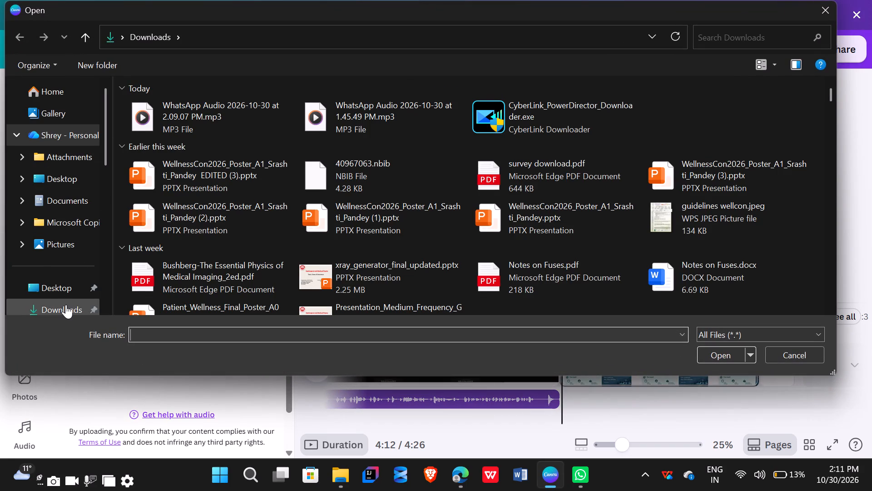
double_click(205, 120)
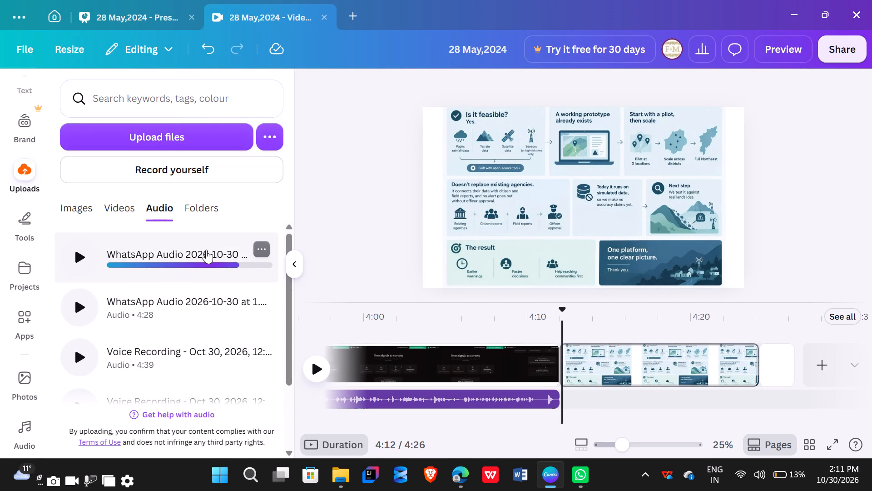
Add the uploaded 2.09.07 PM recording to the timeline, starting with the "Is it feasible?" infographic page at about 4:11.
drag(206, 250, 638, 389)
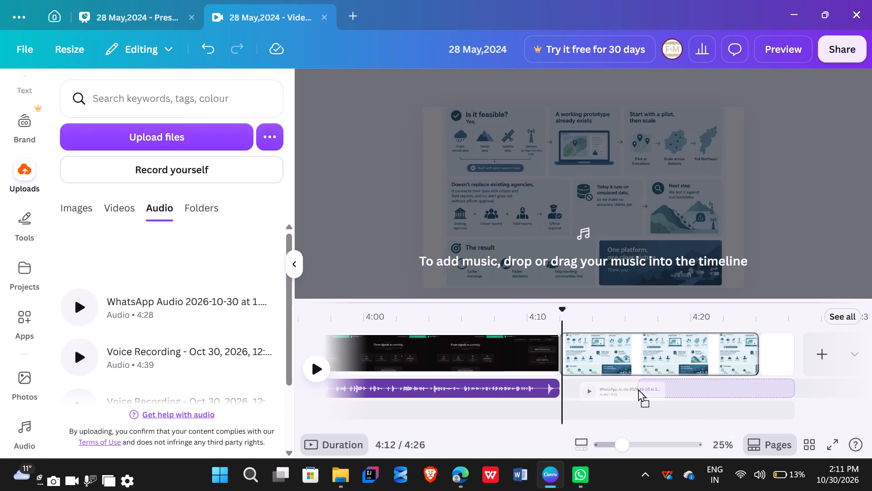
drag(638, 389, 635, 387)
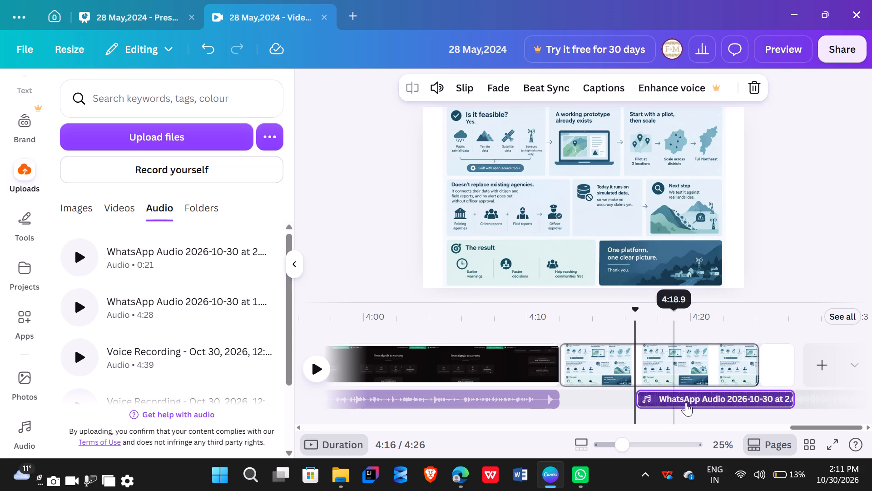
drag(686, 402, 612, 401)
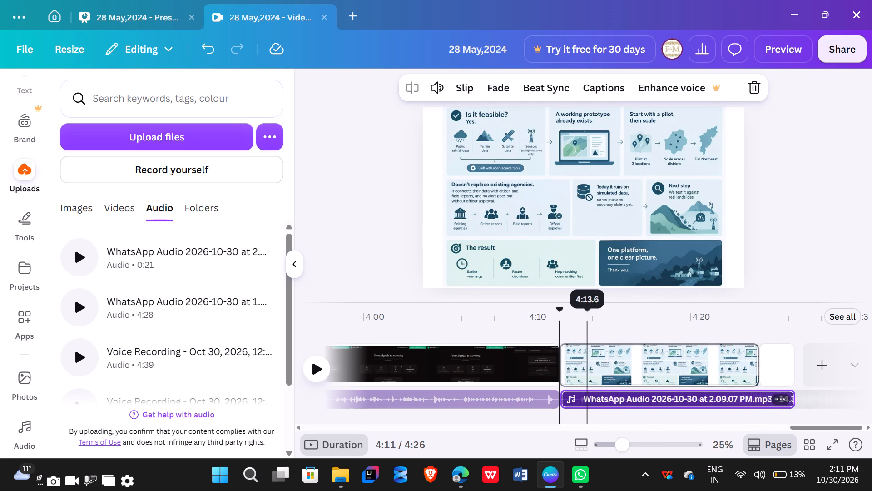
Play the closing infographic section with its recording from about 4:11 to the end of the video.
click(318, 369)
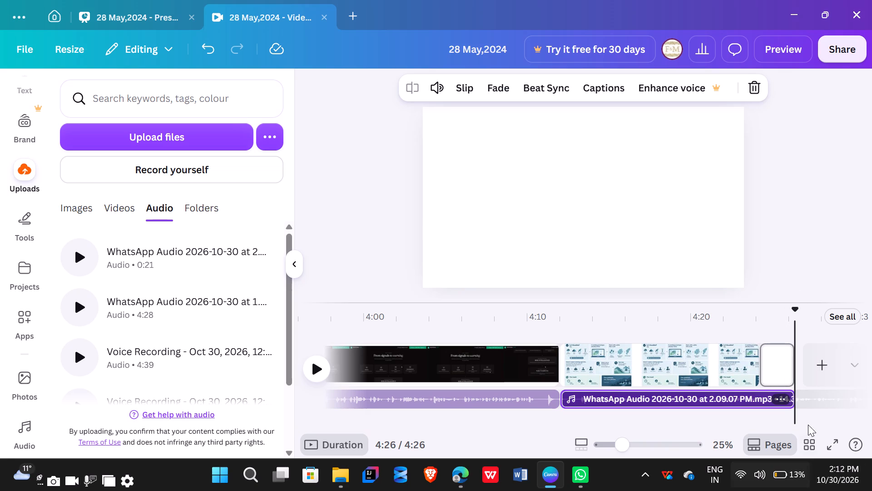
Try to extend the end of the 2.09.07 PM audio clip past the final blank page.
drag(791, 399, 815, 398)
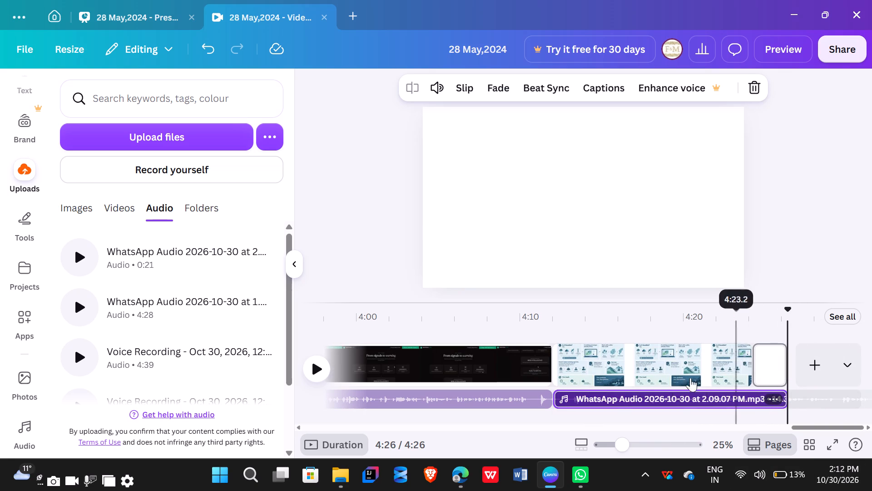
Delete the blank 2.1 s page that follows the "Is it feasible?" infographic page.
click(729, 356)
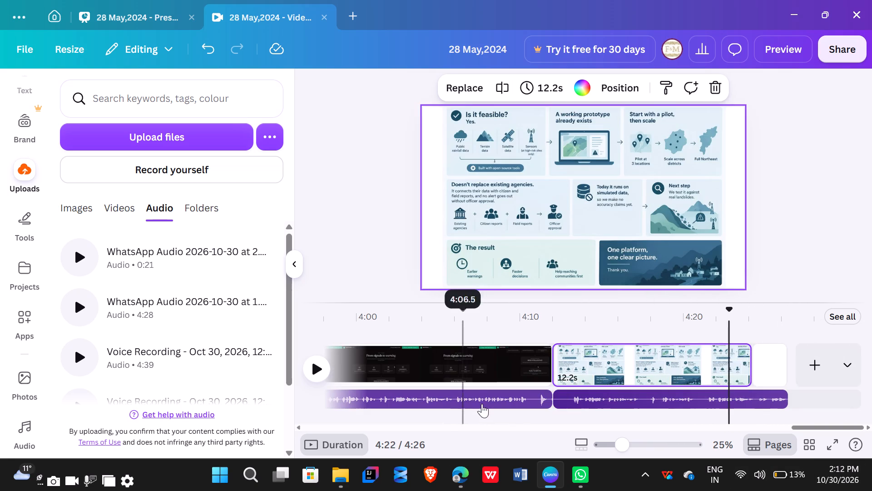
click(324, 374)
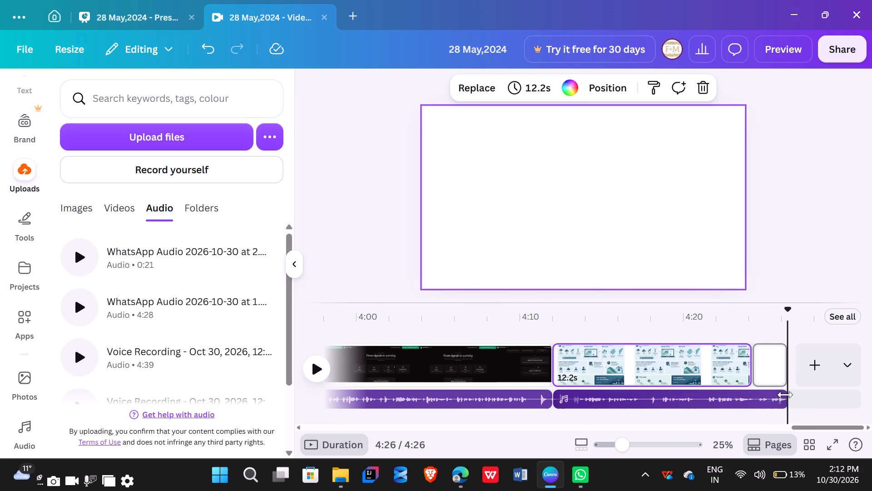
click(778, 370)
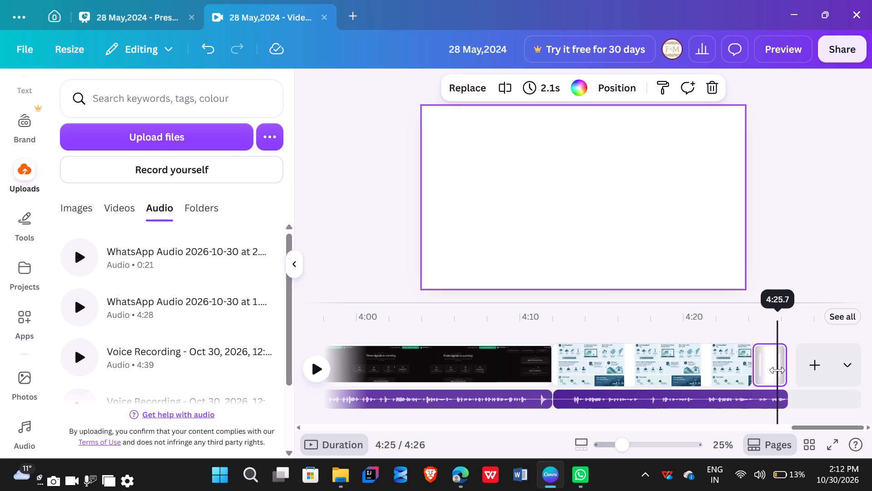
click(713, 90)
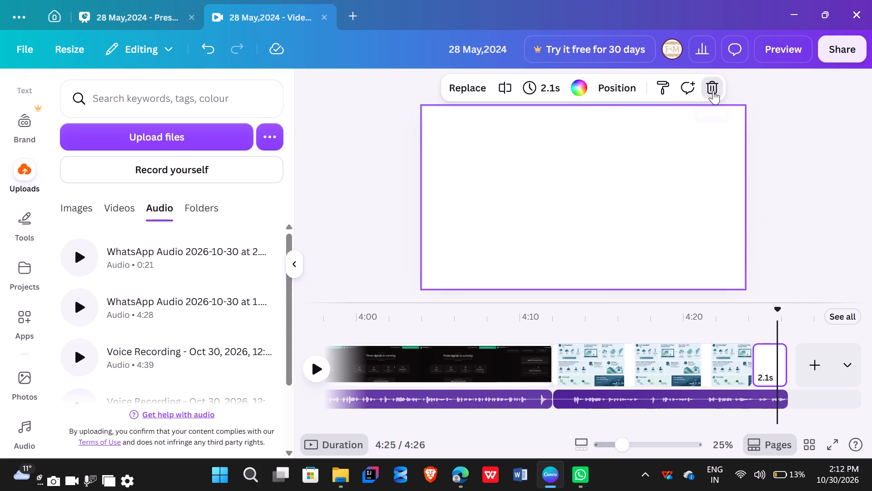
Delete the "WhatsApp Audio 2026-10-30 at 2.09.07 PM" audio track beneath the "Is it feasible?" infographic page.
click(700, 399)
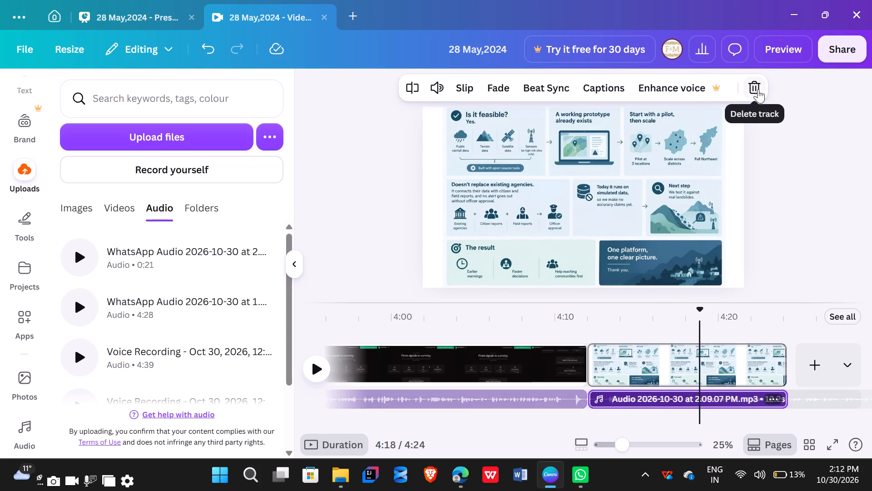
click(775, 399)
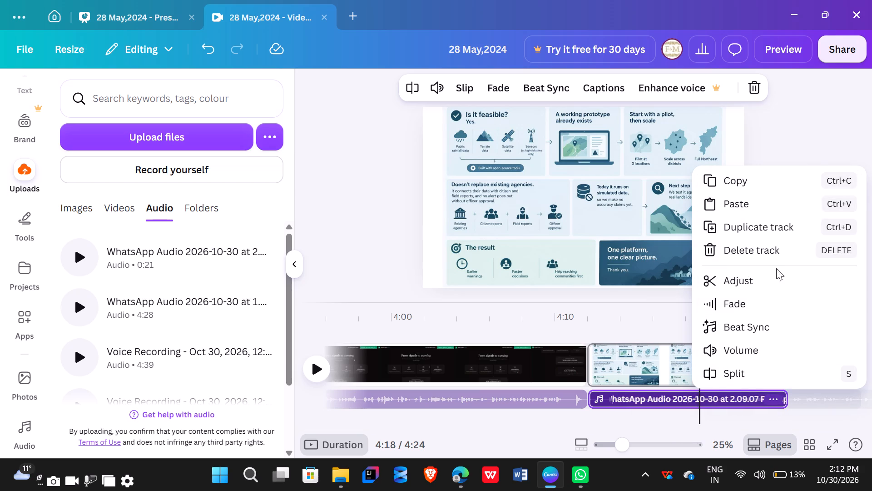
click(741, 252)
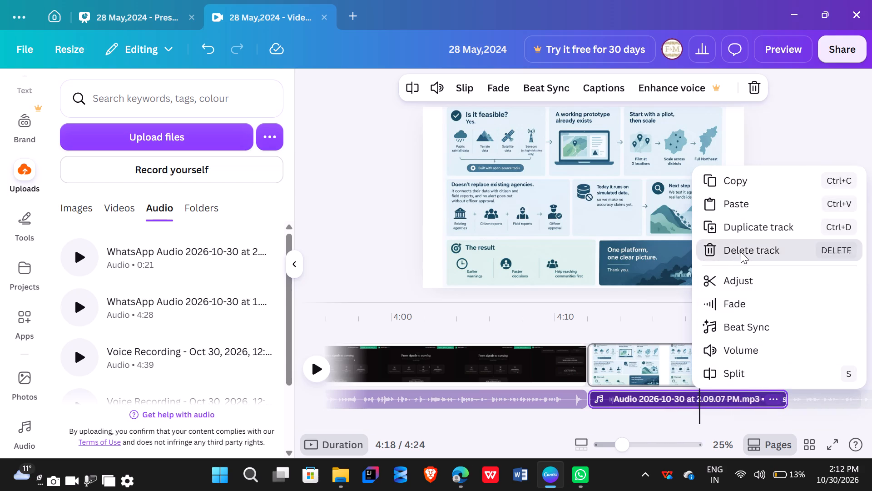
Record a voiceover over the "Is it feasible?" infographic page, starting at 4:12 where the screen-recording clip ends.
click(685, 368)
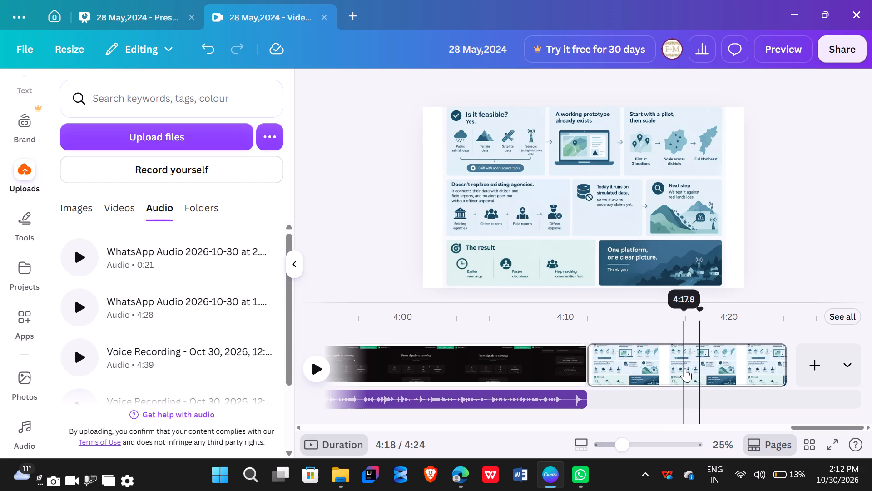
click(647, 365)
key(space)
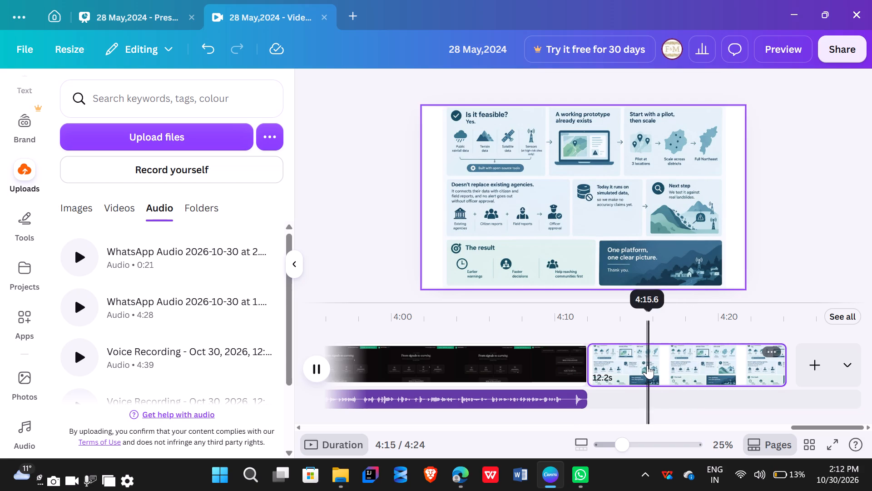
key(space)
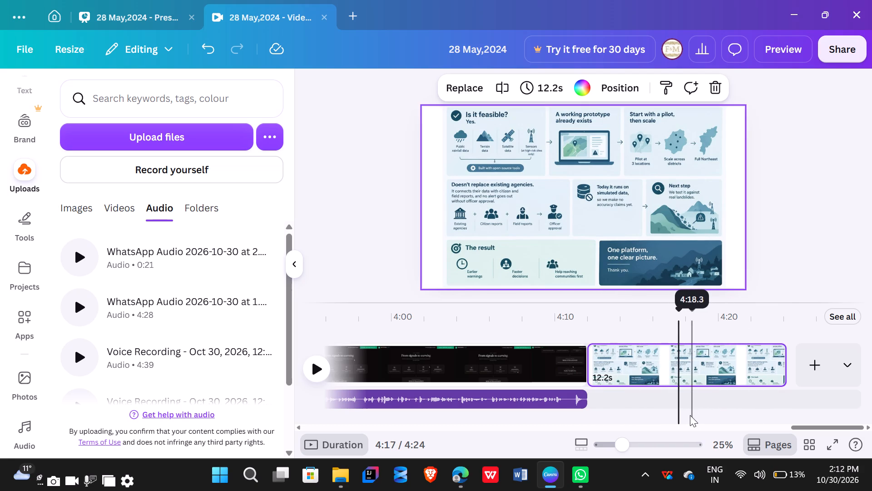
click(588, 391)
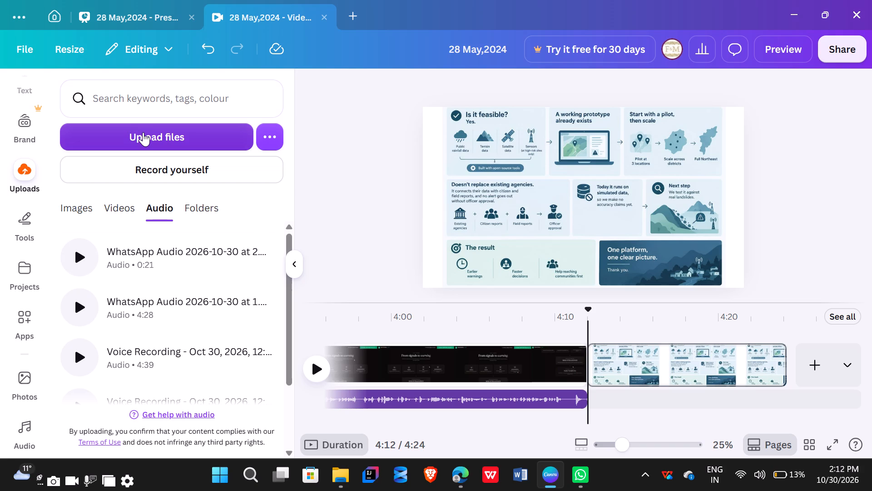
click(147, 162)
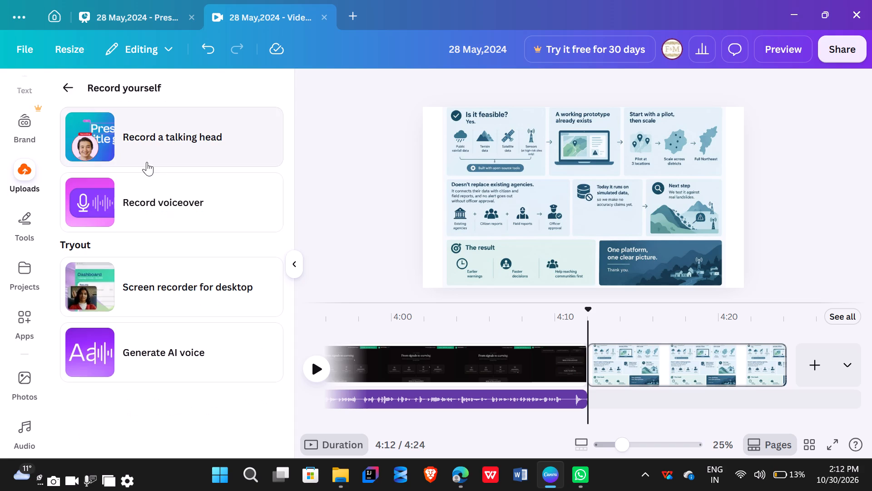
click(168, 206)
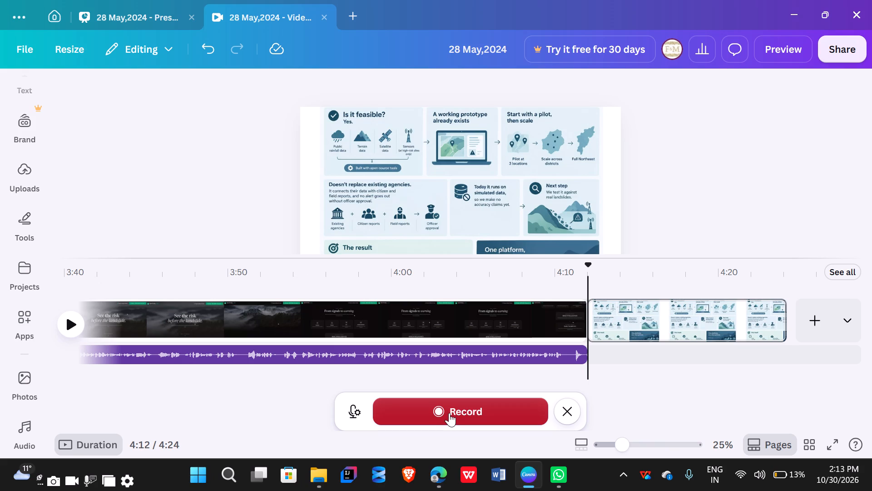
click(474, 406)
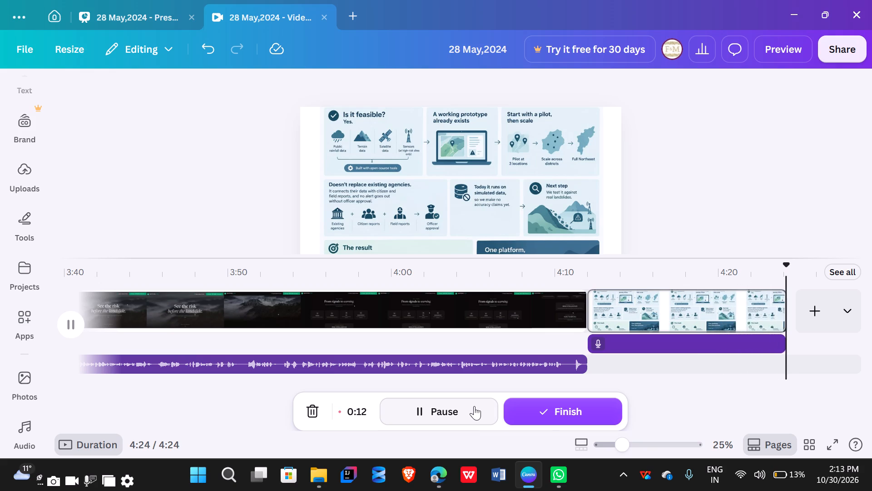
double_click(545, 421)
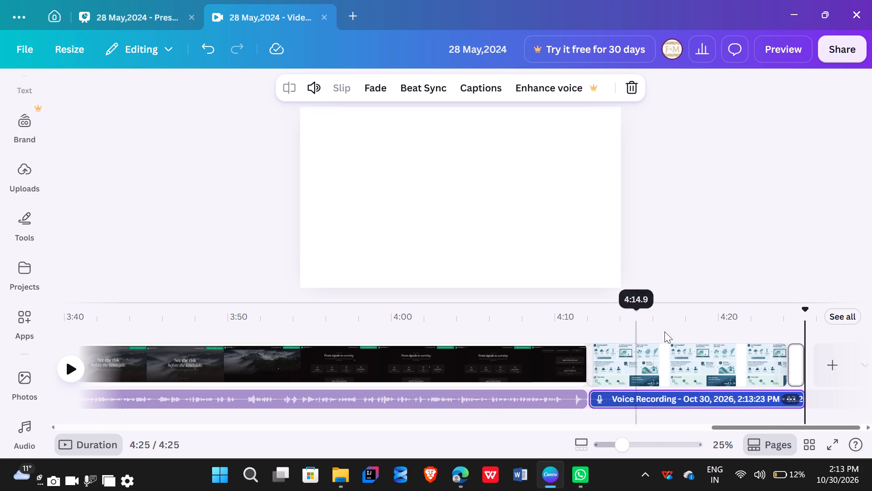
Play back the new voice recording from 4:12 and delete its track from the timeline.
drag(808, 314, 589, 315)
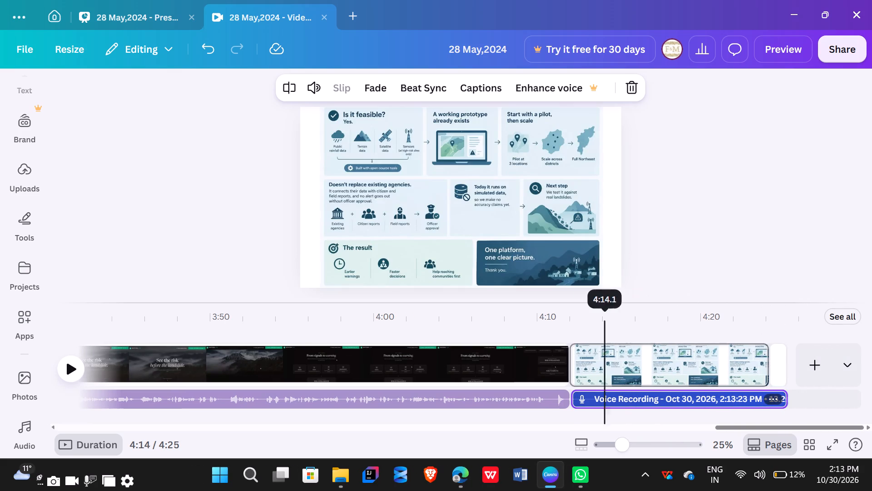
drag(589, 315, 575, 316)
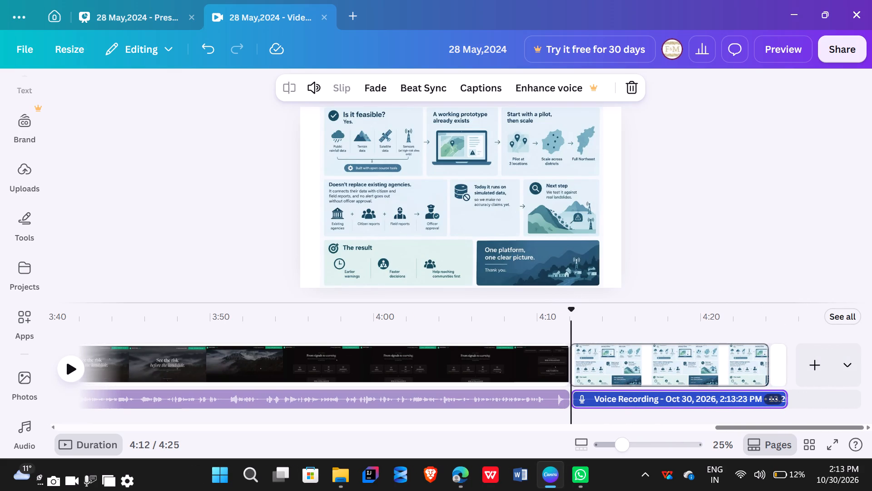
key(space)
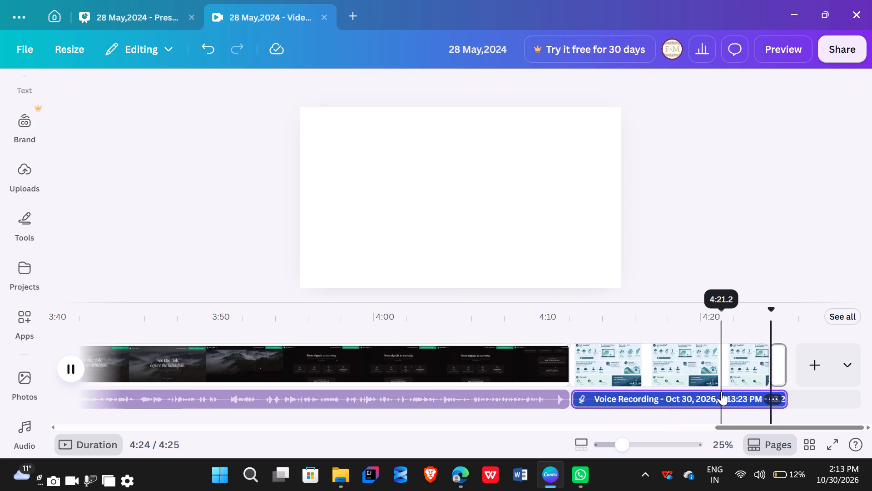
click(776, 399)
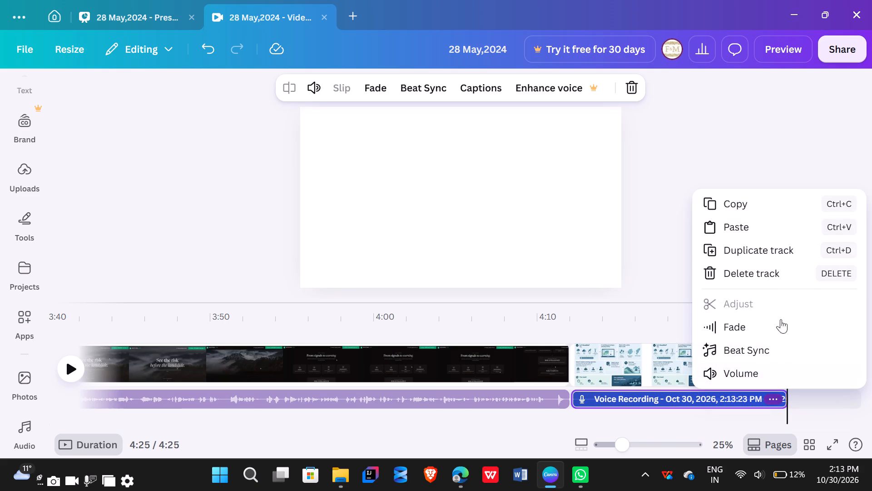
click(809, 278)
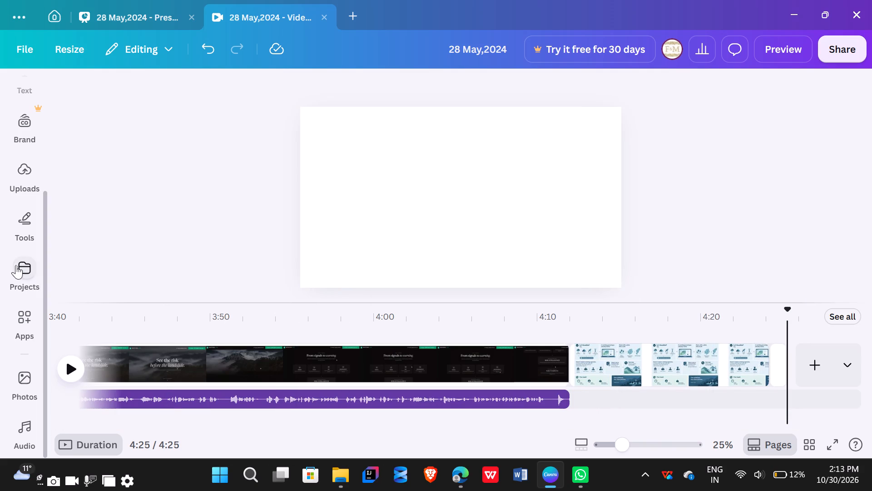
Record a fresh voiceover over the "Is it feasible?" infographic page, starting at about 4:12.
click(620, 349)
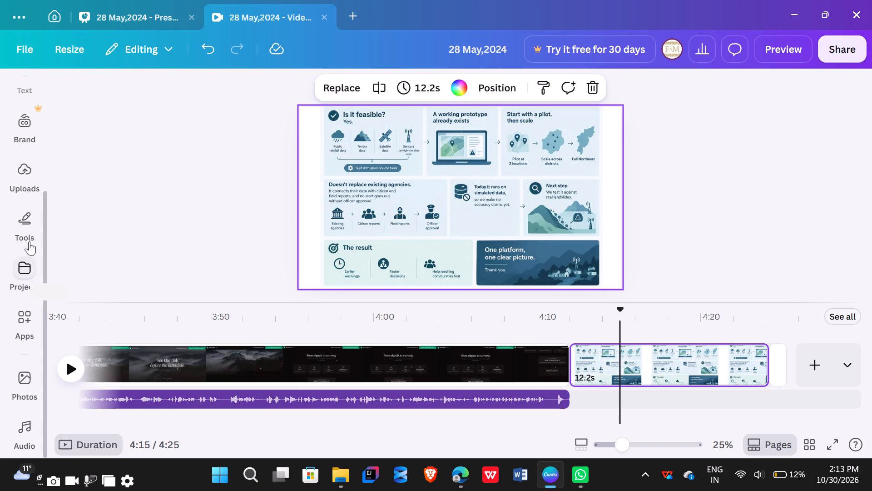
click(27, 180)
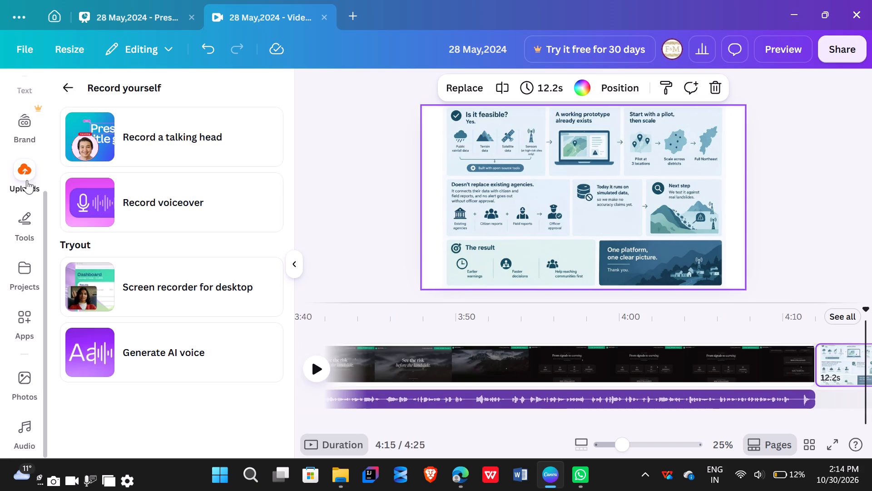
click(153, 204)
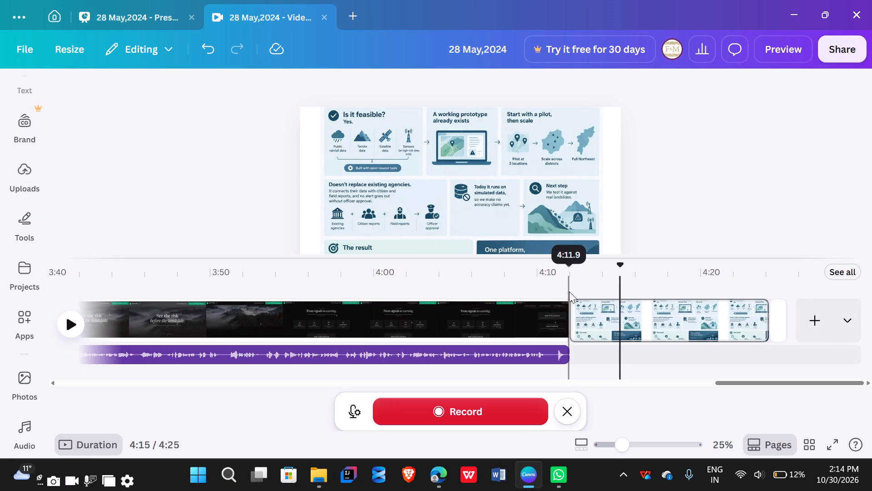
click(572, 294)
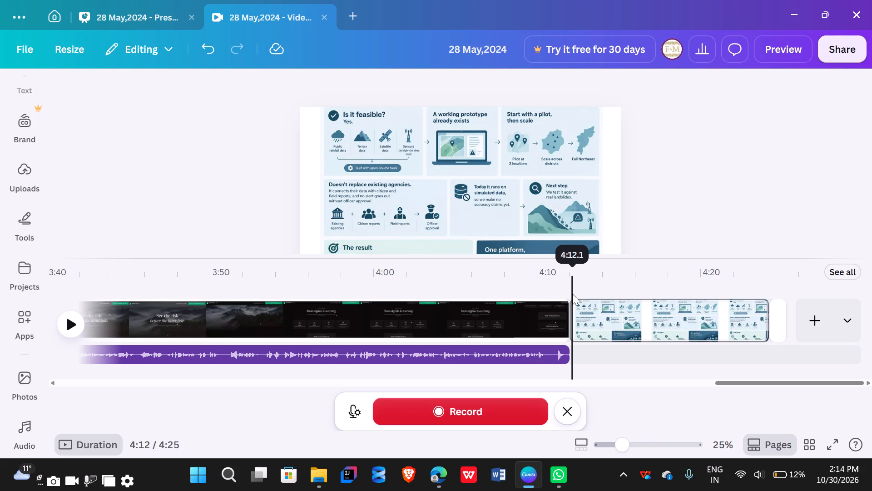
click(488, 417)
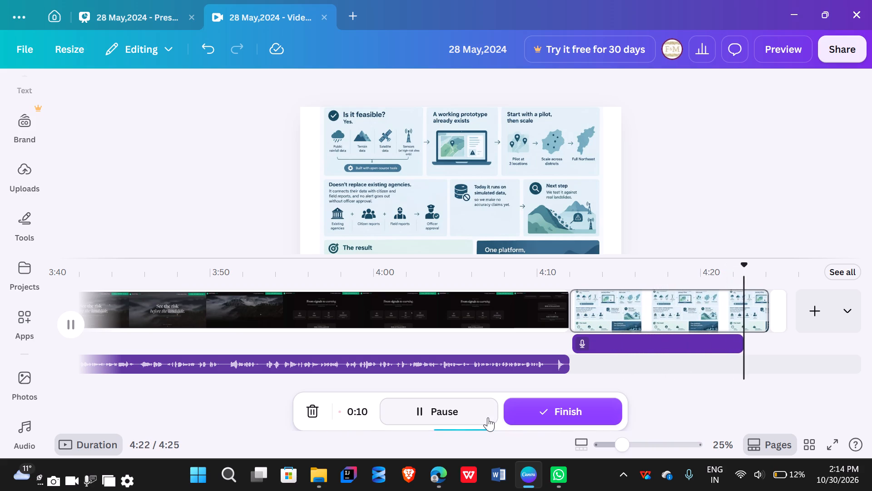
click(556, 404)
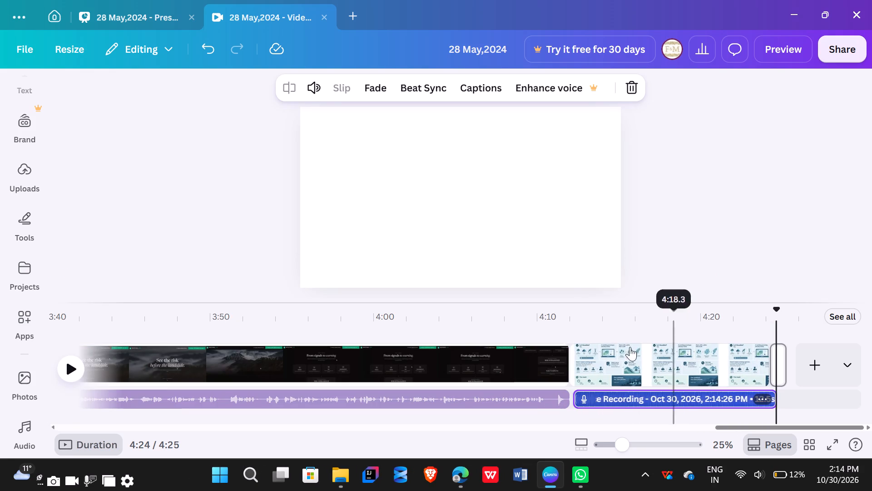
Play back the closing section from about 4:12 to check the new voiceover against the infographic page.
click(573, 323)
key(space)
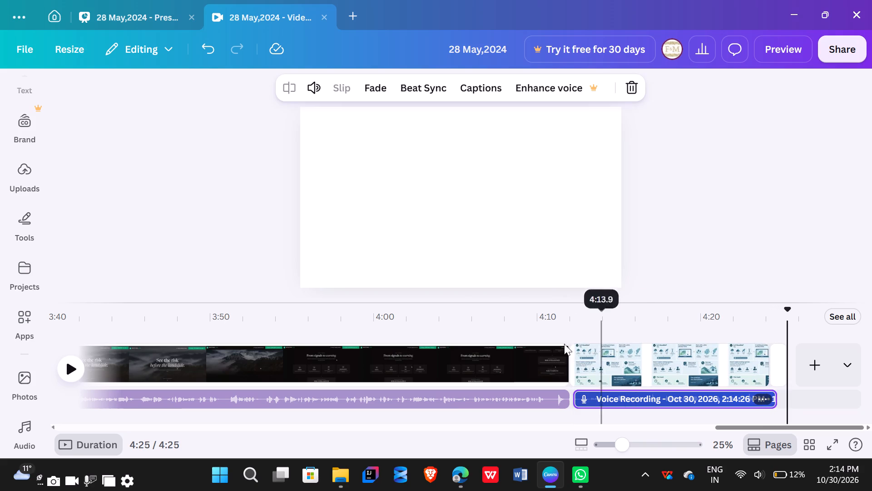
scroll(410, 341, right, 7)
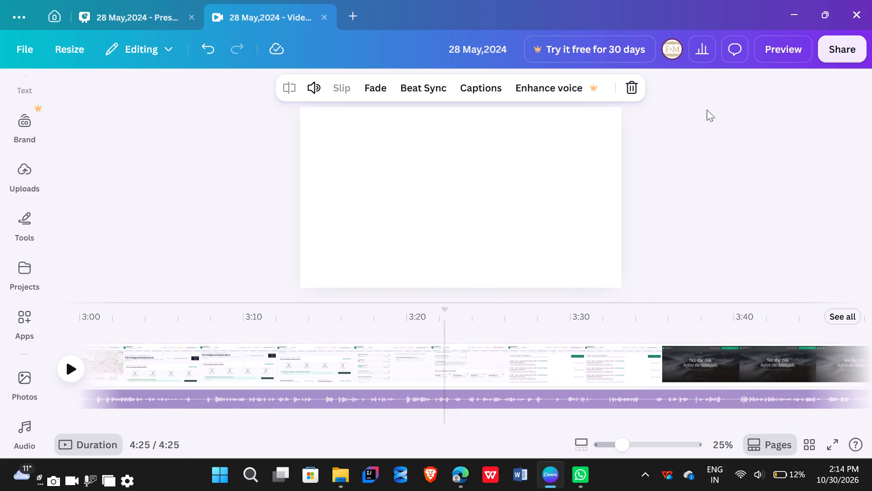
Download the video as an MP4 at 1080p quality.
click(833, 50)
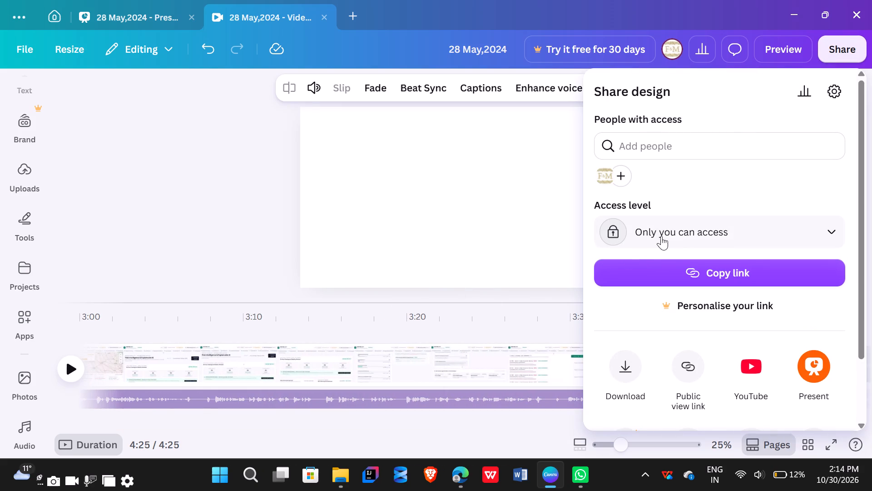
click(634, 377)
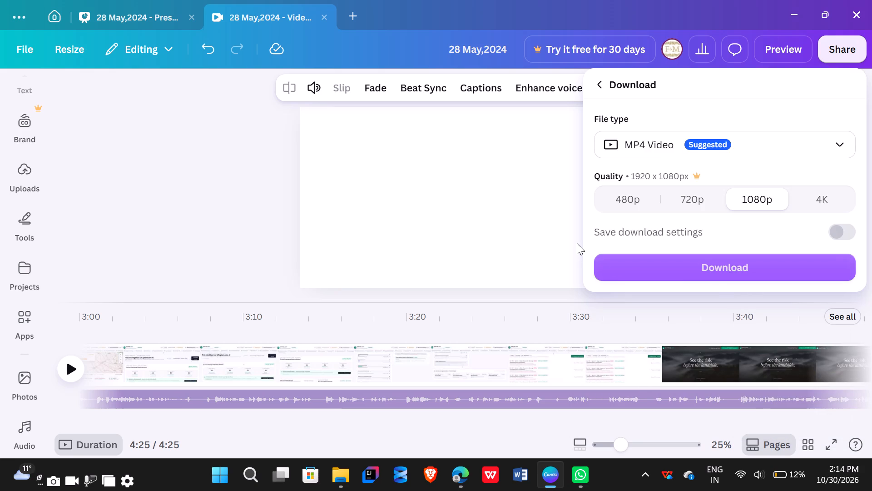
click(641, 261)
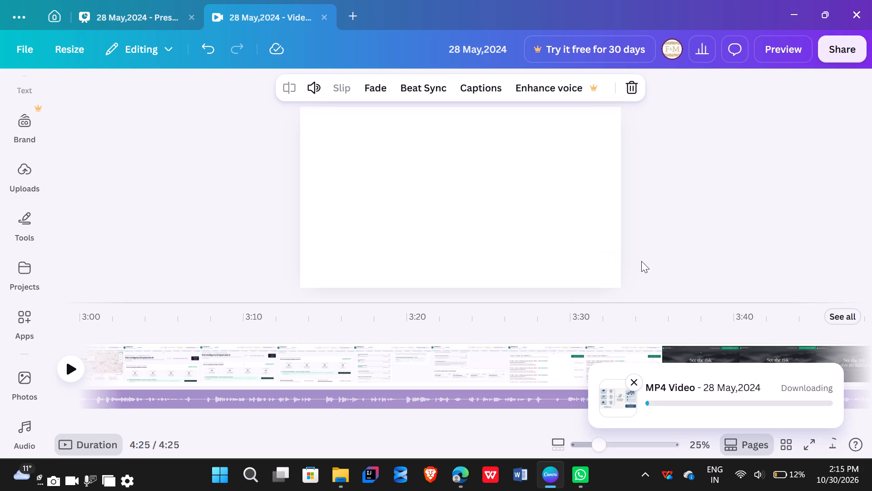
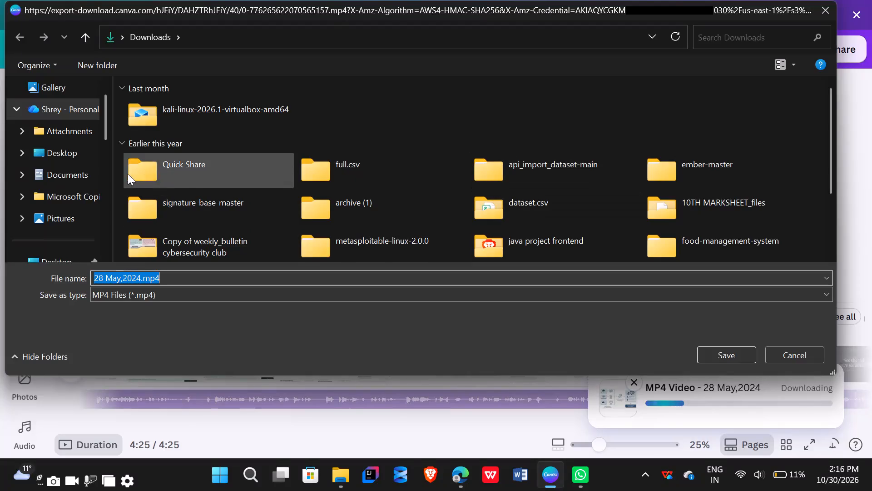
Save the exported video in the Videos folder as 28 May,2024.mp4, replacing the existing file of that name.
scroll(94, 175, down, 1)
click(58, 174)
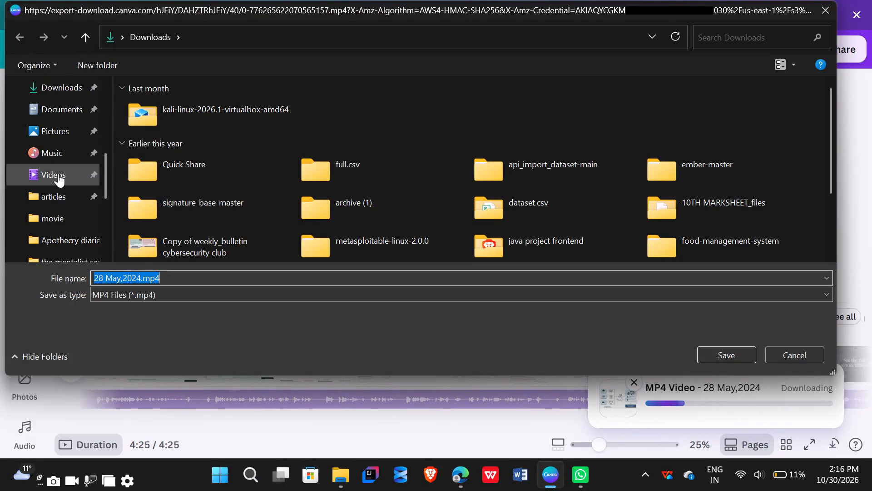
click(711, 356)
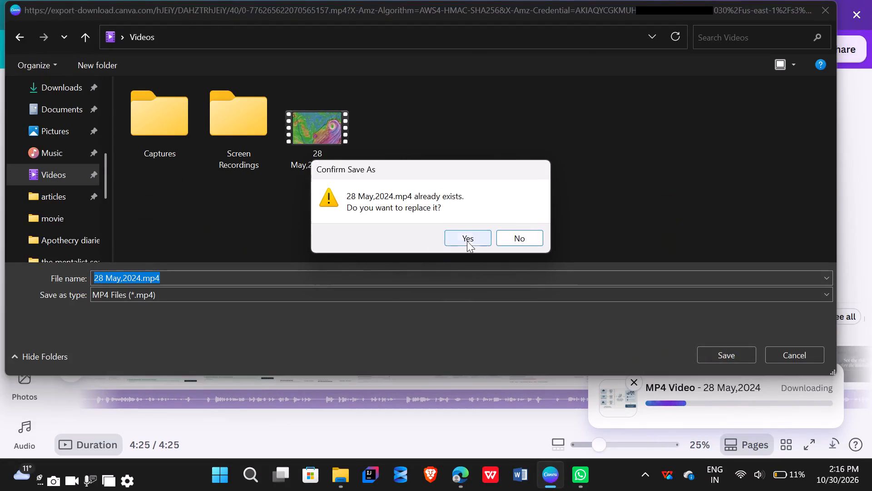
click(467, 240)
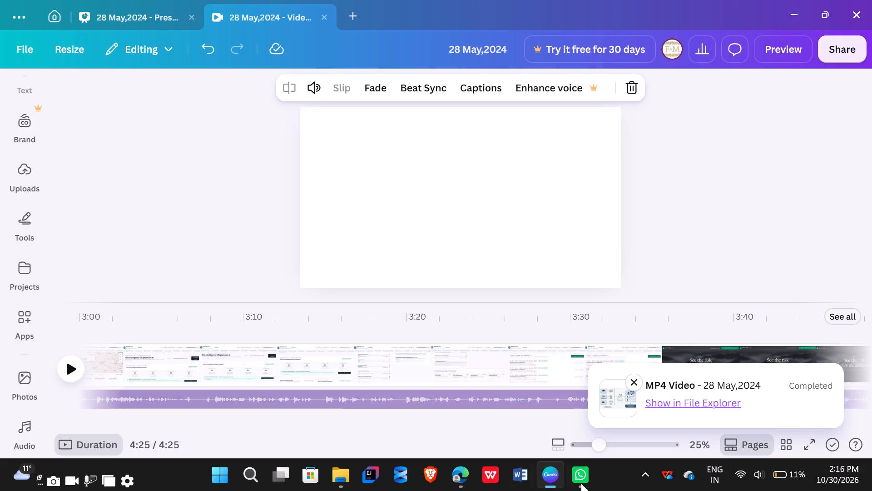
Switch to File Explorer and play 28 May,2024 from the Videos folder in a maximized Media Player window.
click(339, 485)
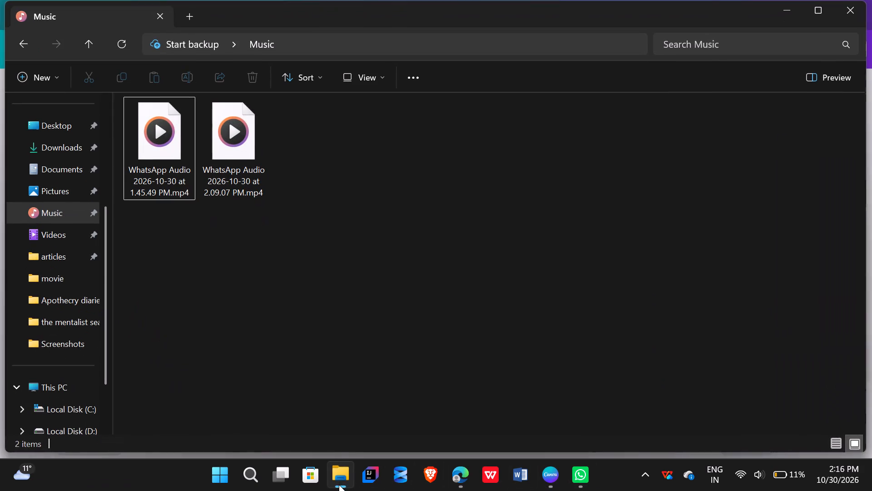
click(71, 230)
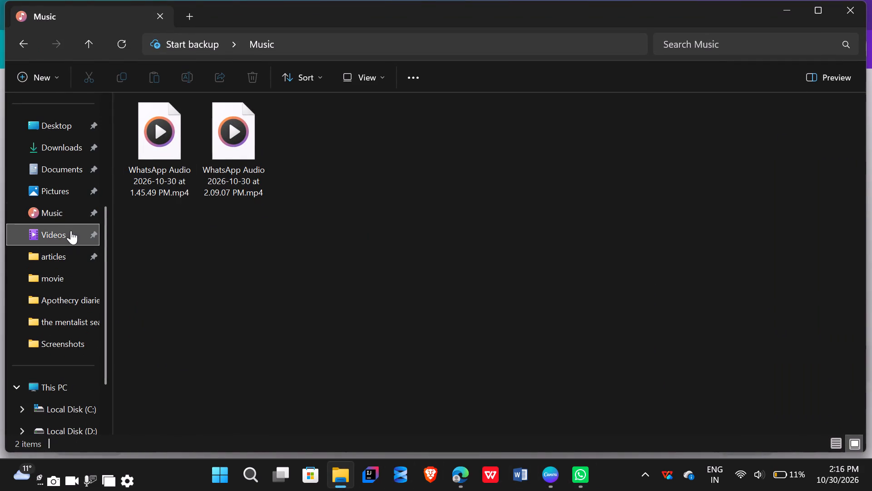
double_click(305, 169)
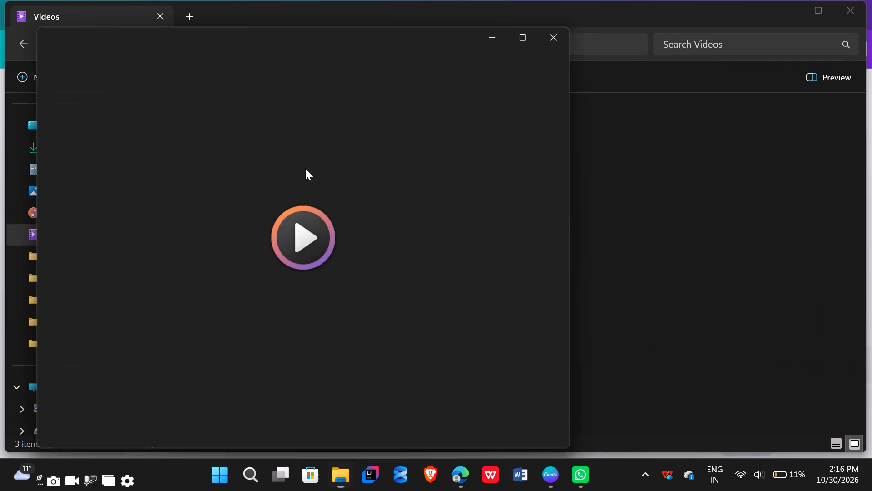
click(534, 35)
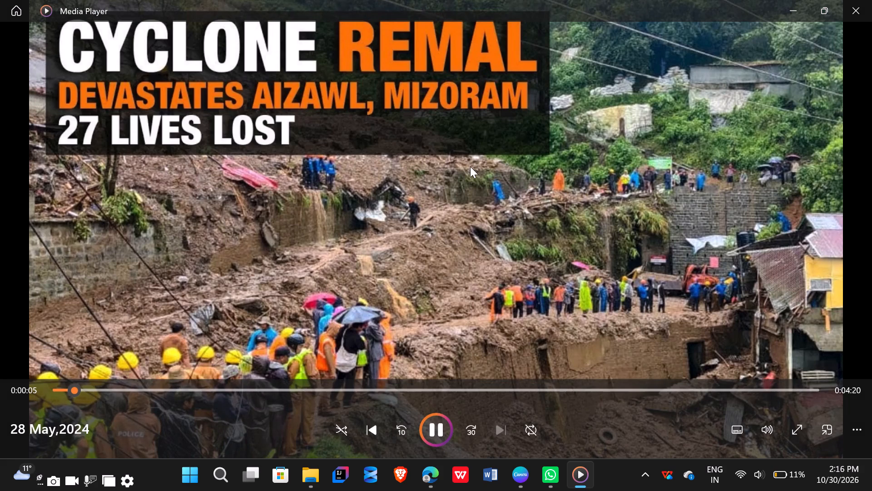
Set the system volume to just under 25 while the exported video plays.
click(753, 477)
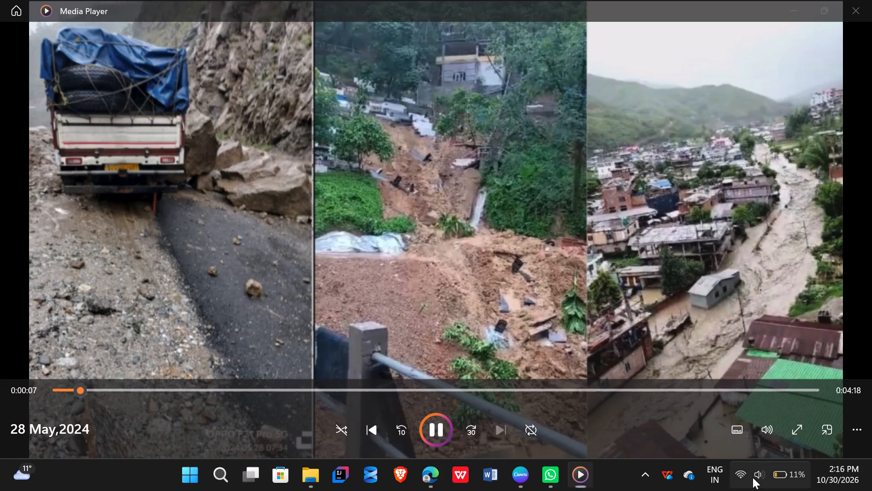
drag(684, 394, 708, 401)
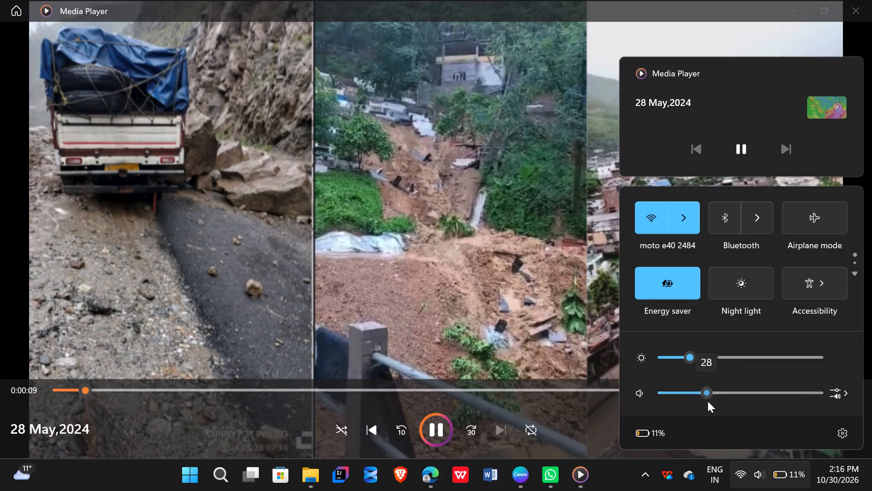
drag(708, 401, 704, 408)
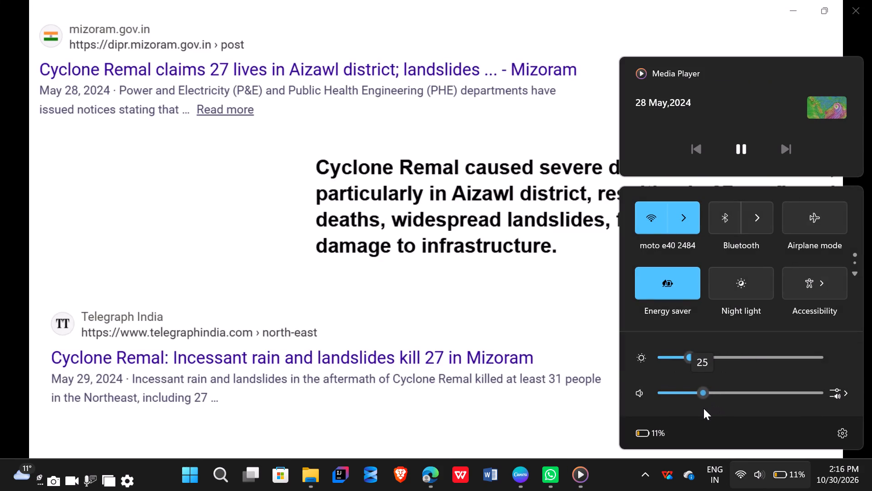
drag(704, 408, 697, 410)
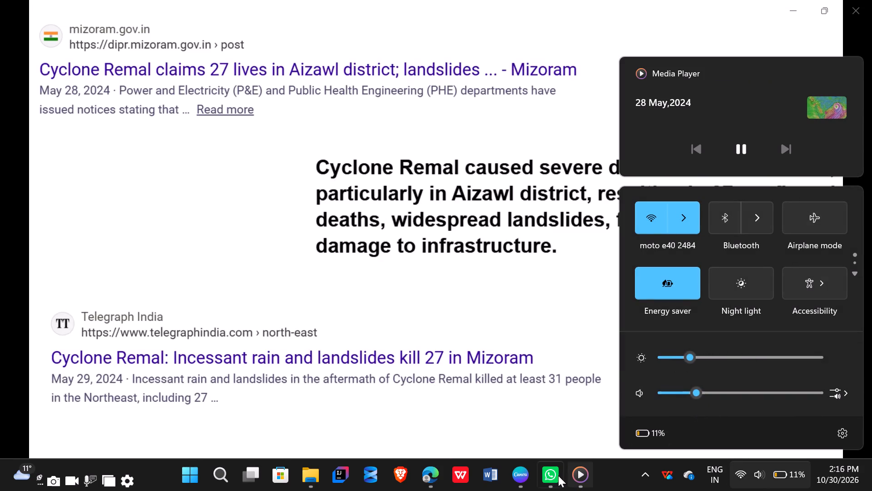